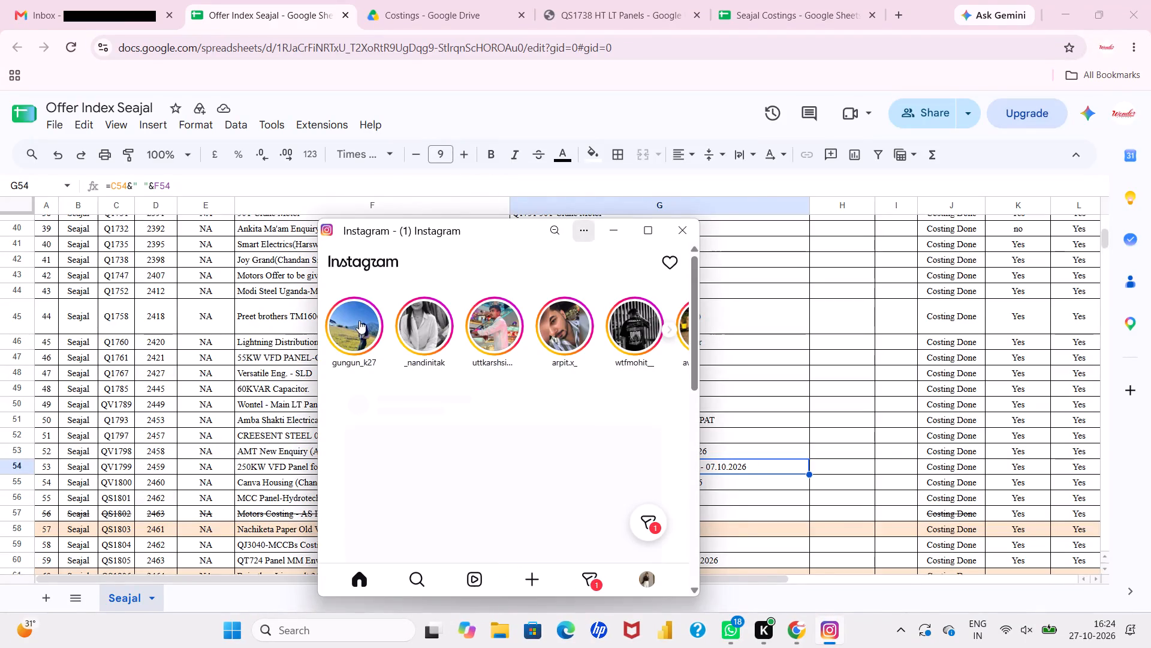
View the first two Instagram stories and look through the rest of the stories row.
{"action": "left_click", "coordinate": [409, 340]}
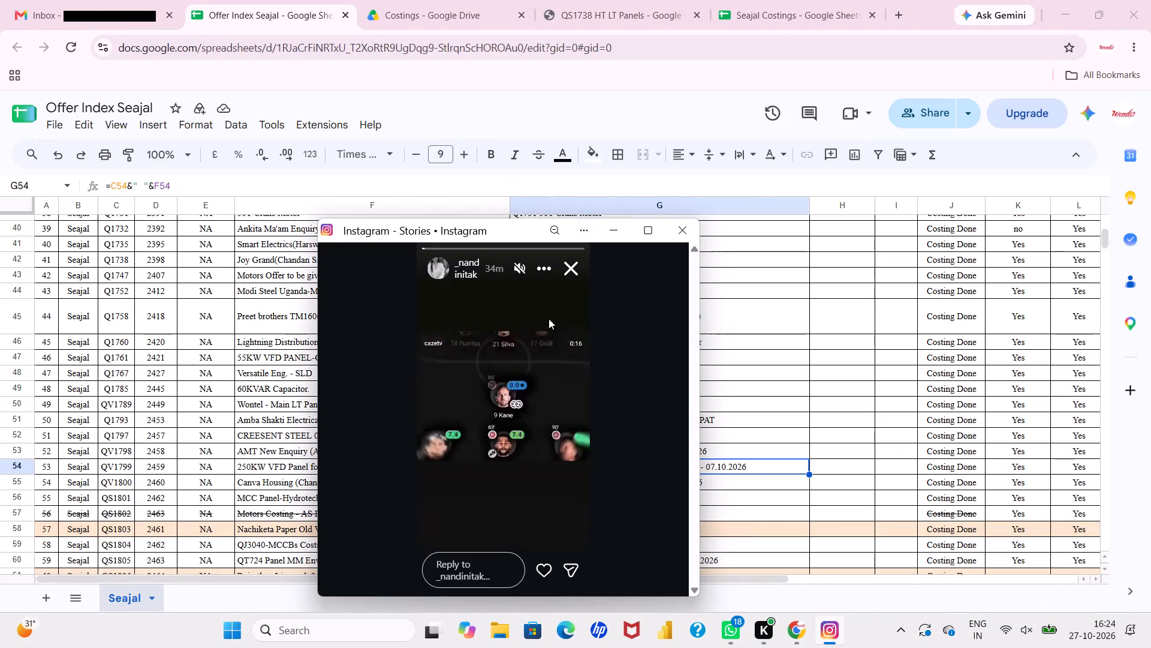
{"action": "left_click", "coordinate": [569, 265]}
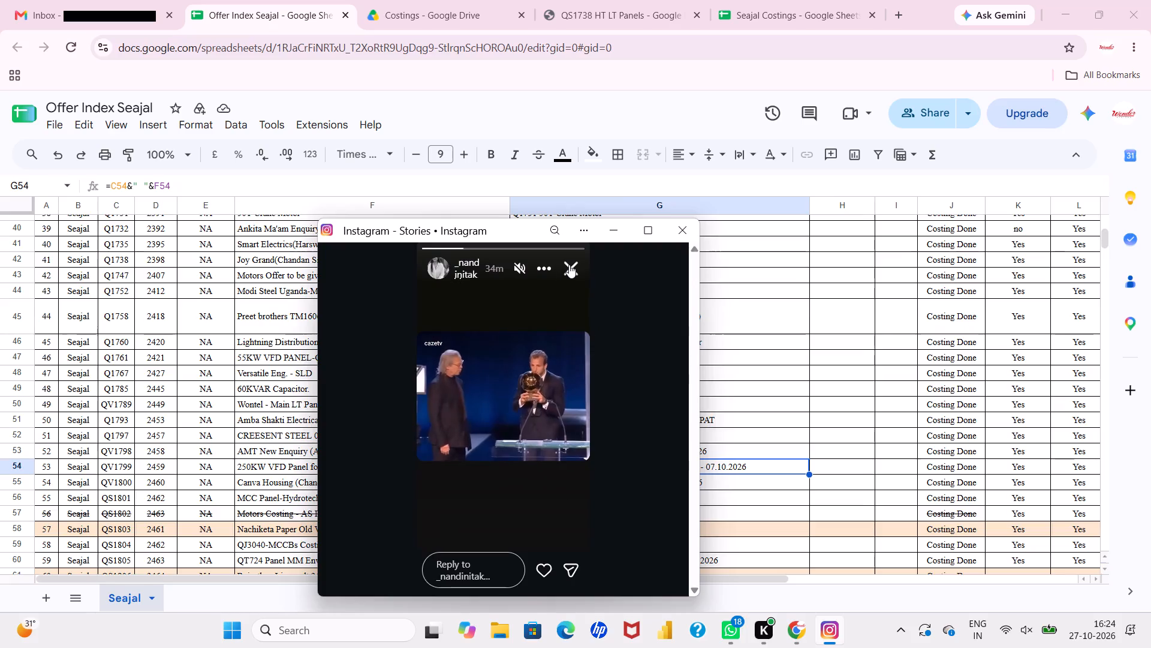
{"action": "left_click", "coordinate": [369, 320]}
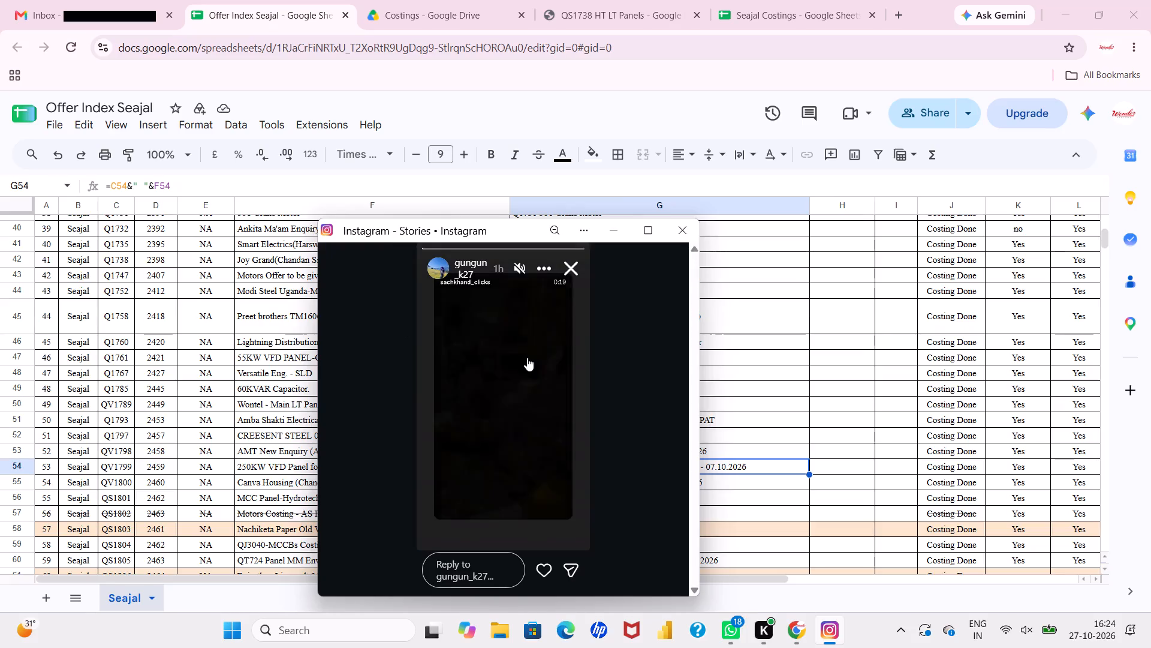
{"action": "left_click", "coordinate": [574, 271]}
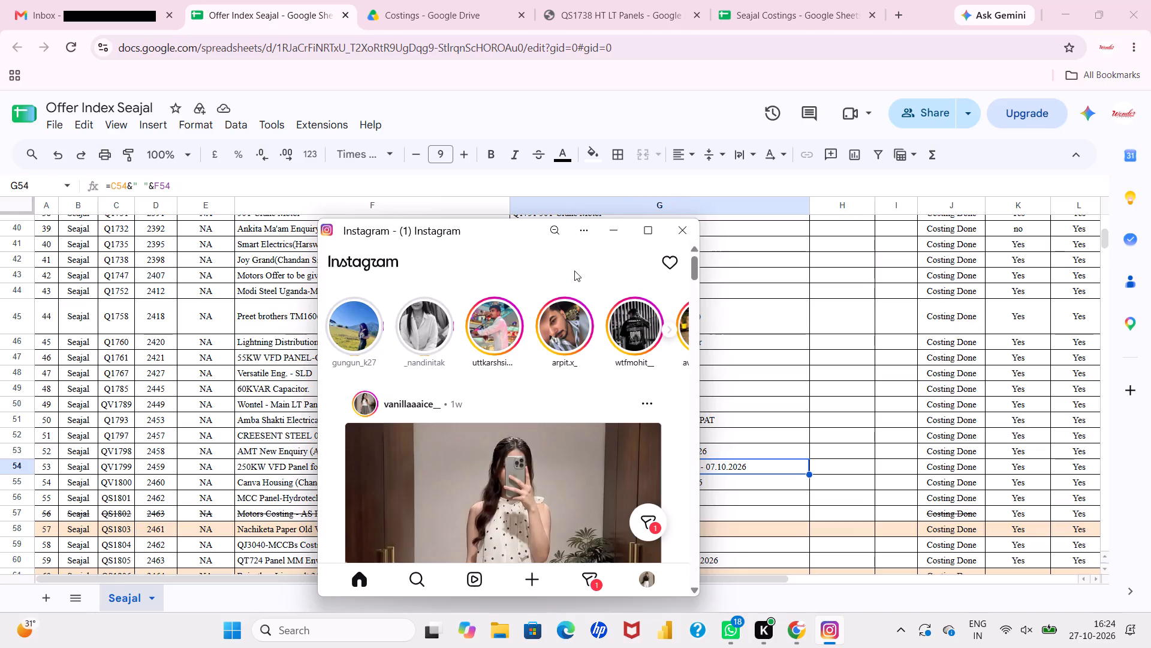
{"action": "scroll", "coordinate": [584, 334], "scroll_direction": "left", "scroll_amount": 3}
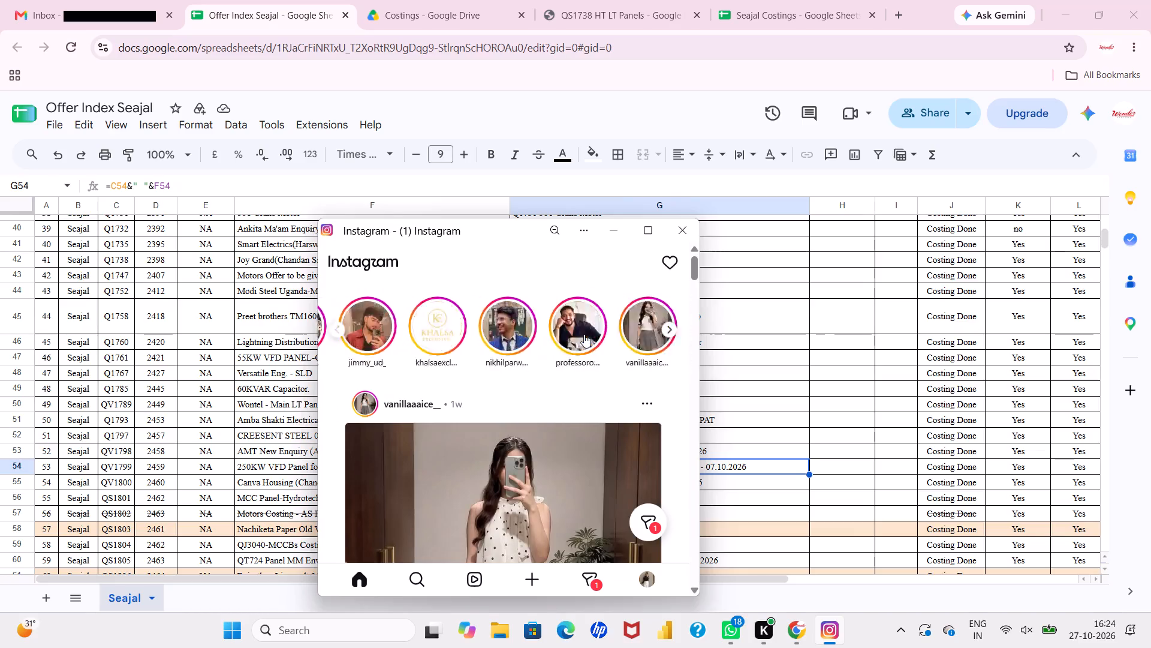
{"action": "scroll", "coordinate": [584, 334], "scroll_direction": "left", "scroll_amount": 1}
Read the conversation with two new Instagram messages, watch its shared reel in the enlarged window, and restore the window size.
{"action": "left_click", "coordinate": [655, 529]}
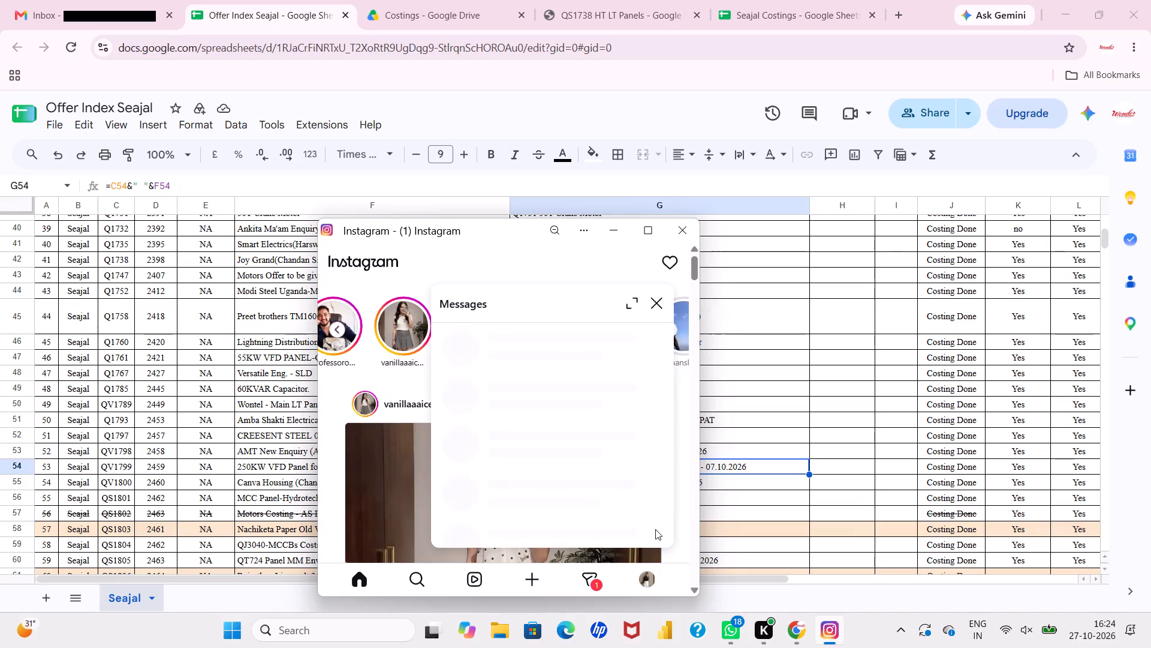
{"action": "left_click", "coordinate": [596, 392]}
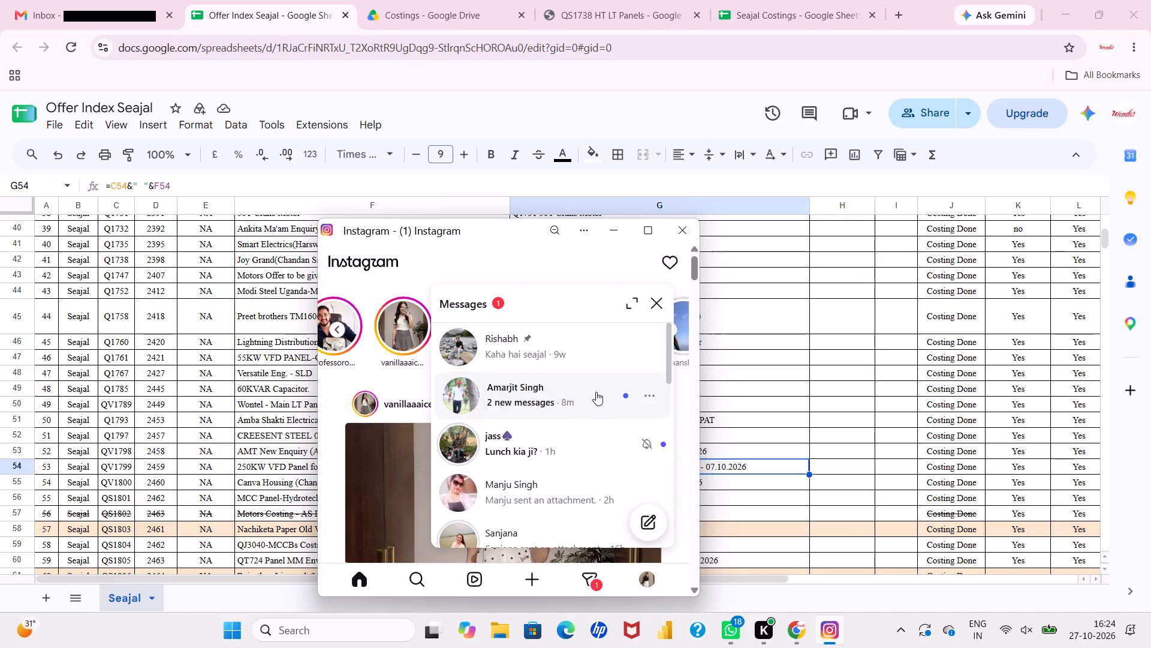
{"action": "scroll", "coordinate": [577, 416], "scroll_direction": "up", "scroll_amount": 1}
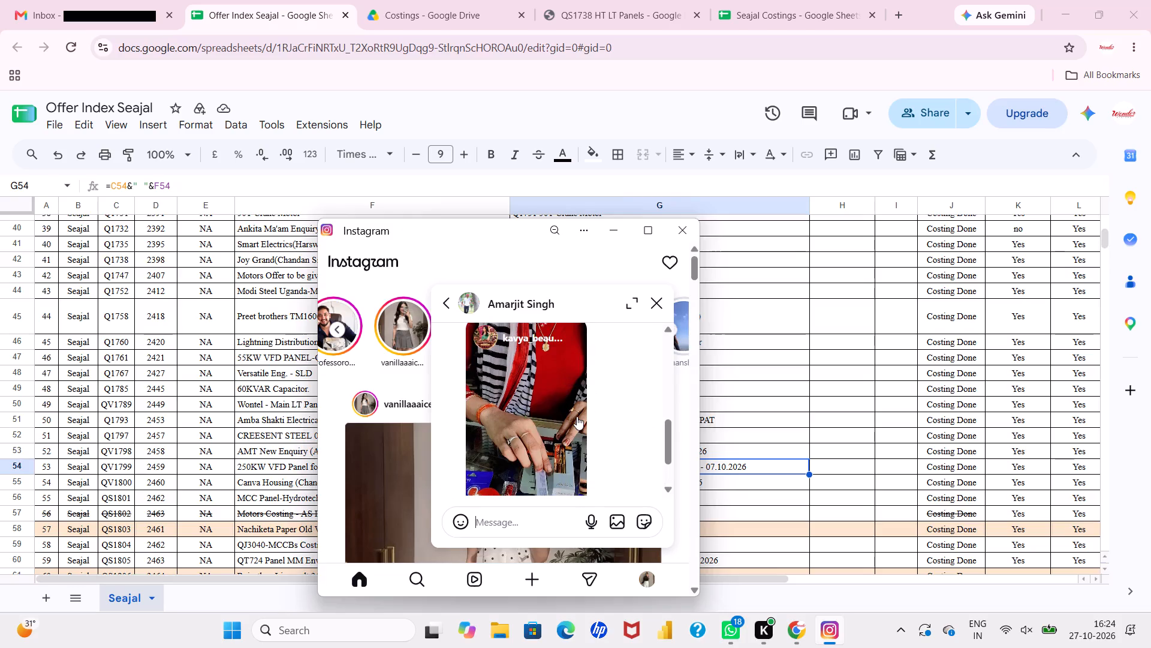
{"action": "scroll", "coordinate": [577, 416], "scroll_direction": "up", "scroll_amount": 2}
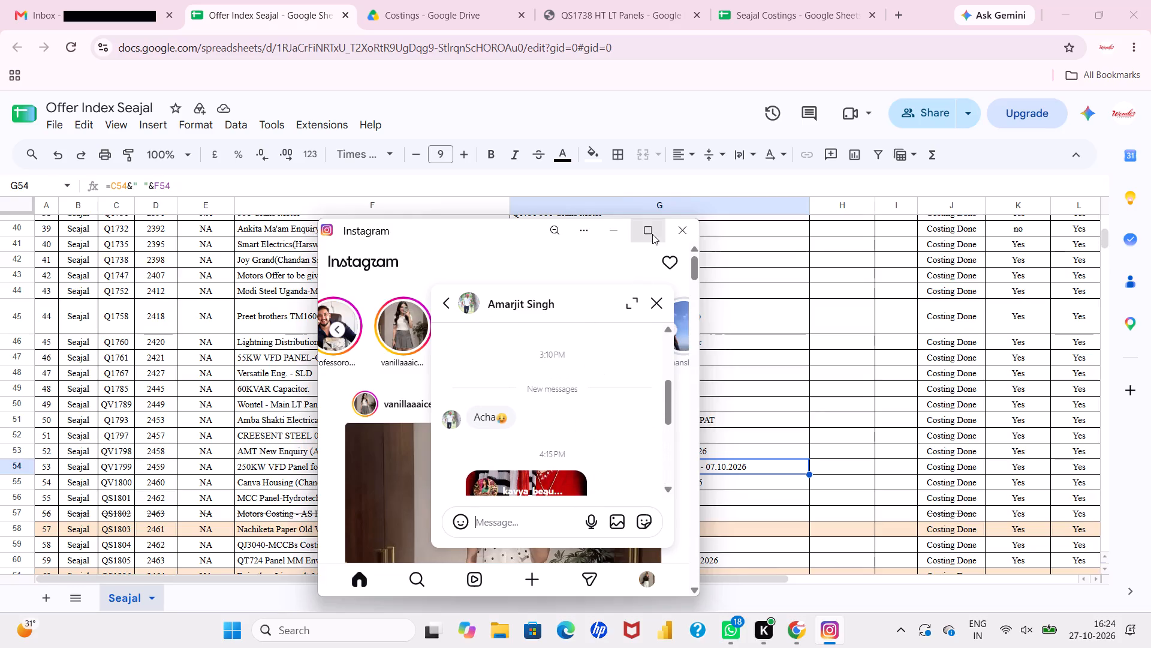
{"action": "left_click", "coordinate": [652, 234]}
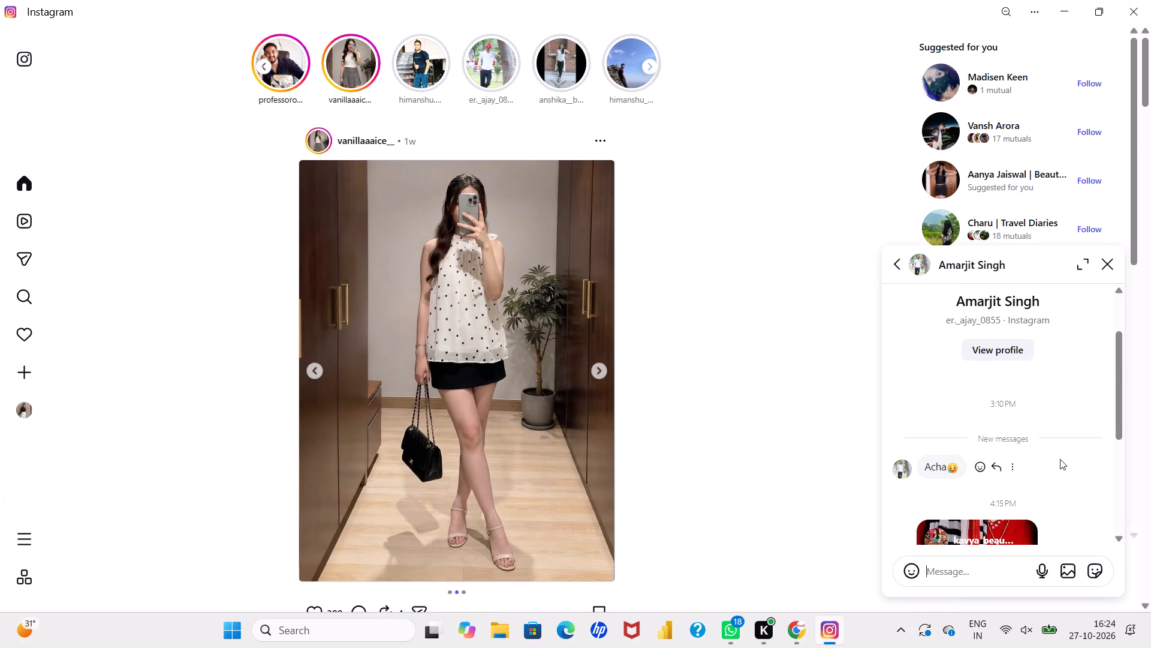
{"action": "scroll", "coordinate": [1060, 459], "scroll_direction": "down", "scroll_amount": 2}
{"action": "left_click_drag", "start_coordinate": [1060, 506], "coordinate": [988, 479]}
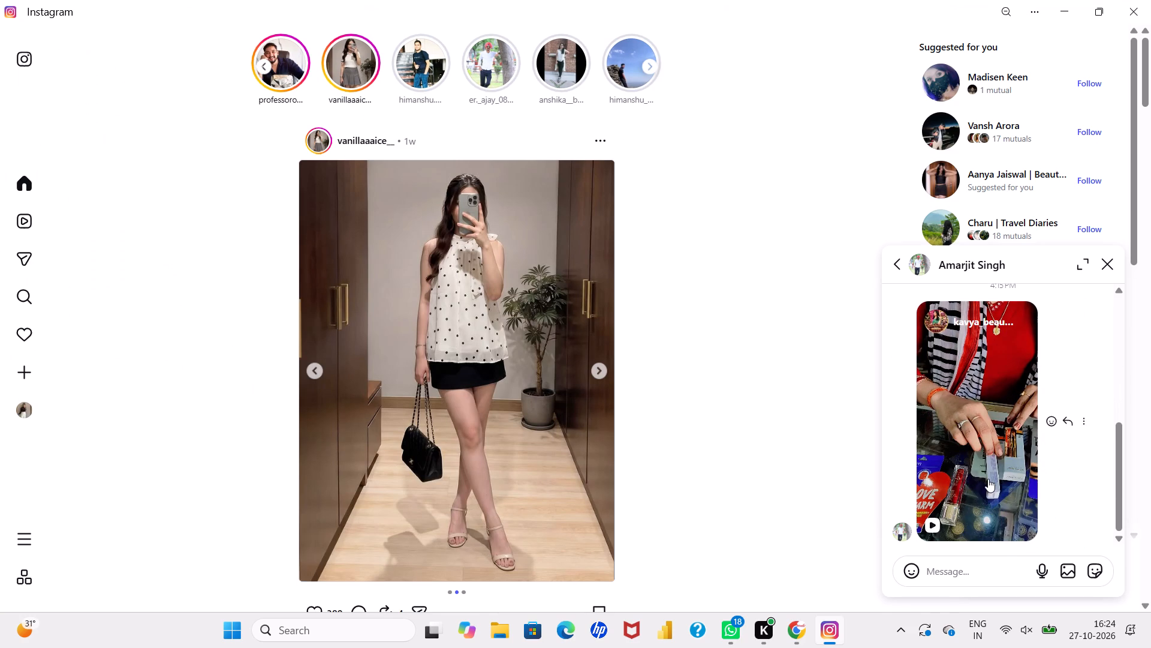
{"action": "left_click", "coordinate": [988, 479]}
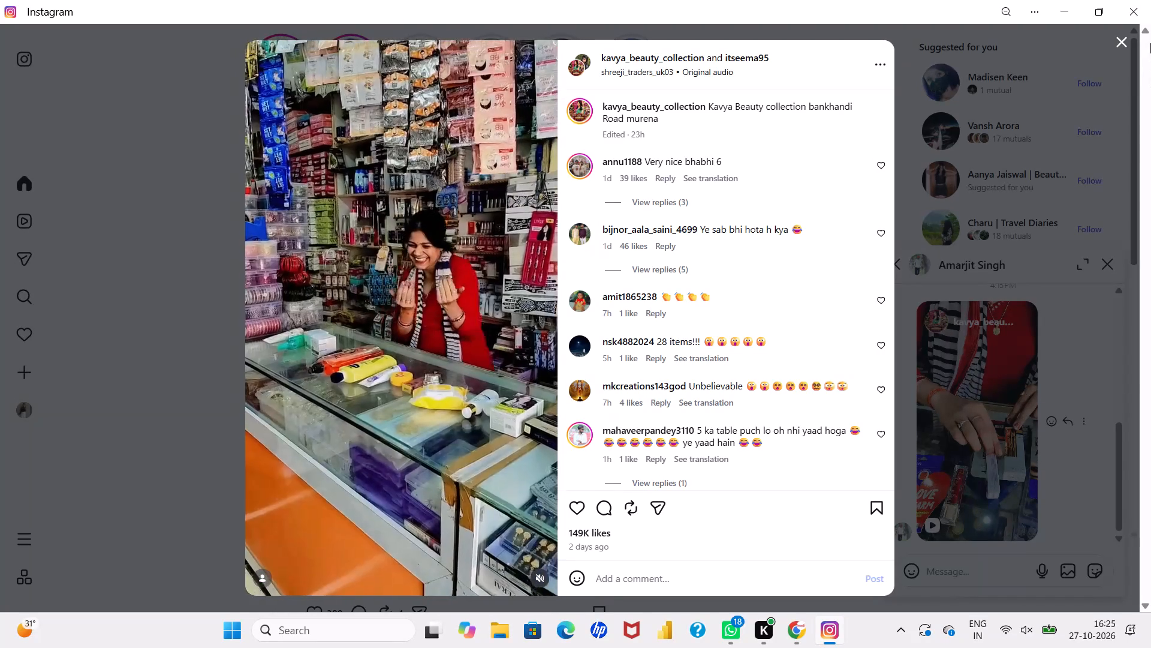
{"action": "left_click", "coordinate": [1125, 44]}
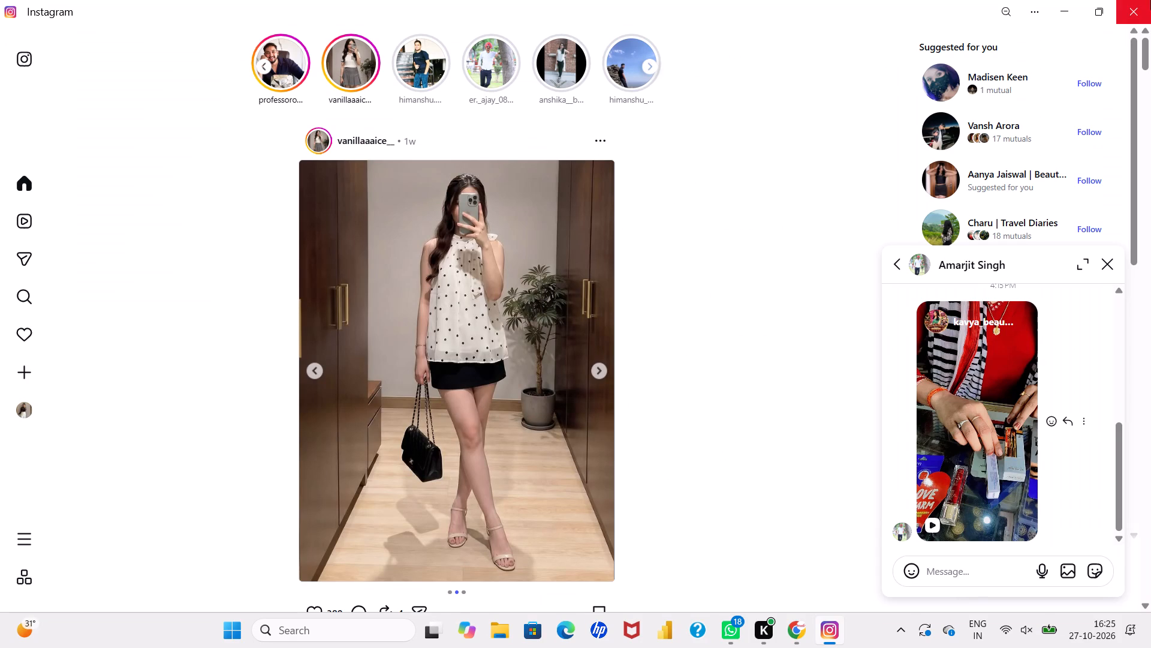
{"action": "left_click", "coordinate": [1105, 5]}
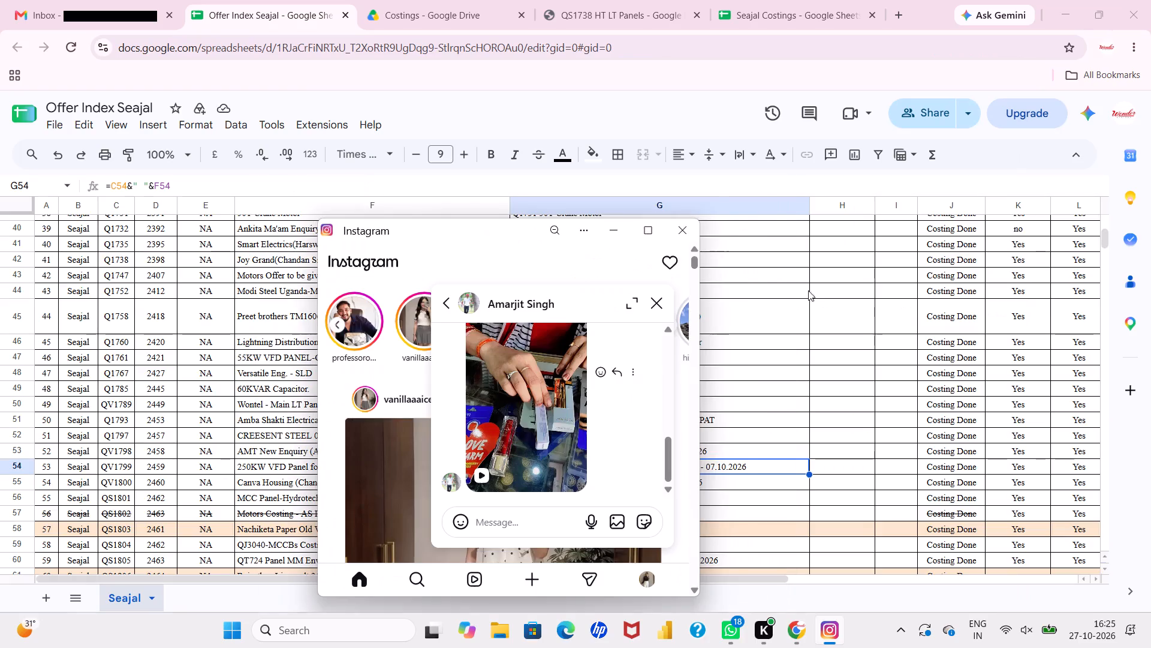
Switch to the Seajal Costings spreadsheet in Chrome and examine the QS1806 changeover switch LT panel costing from its feeders up to the summary.
{"action": "left_click", "coordinate": [796, 310]}
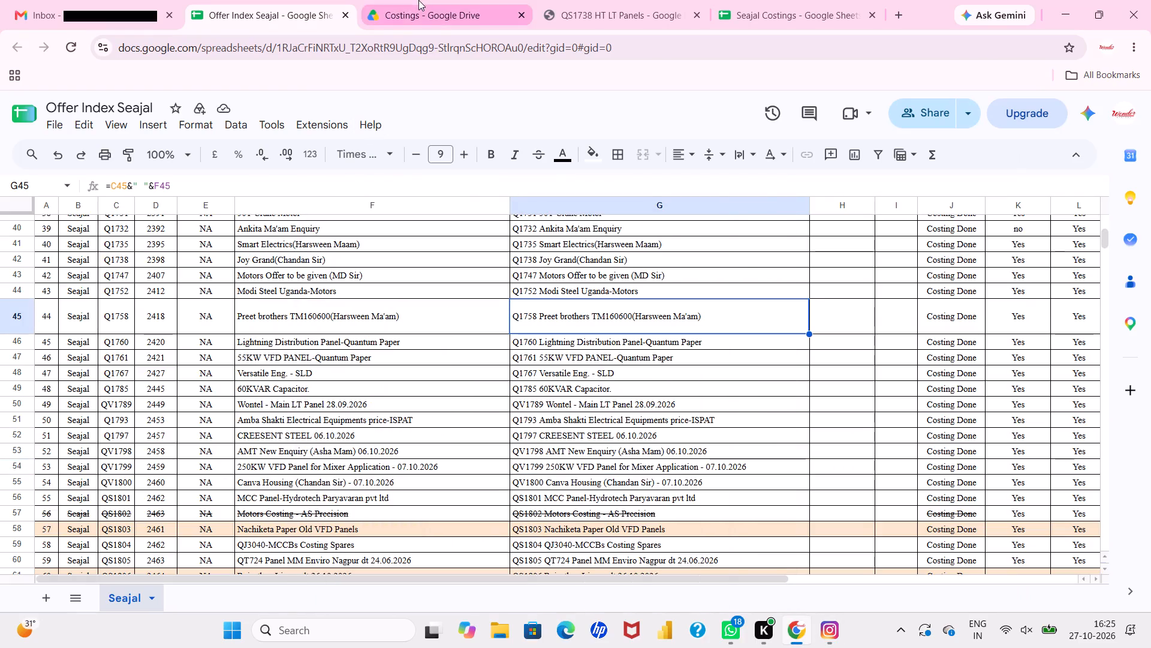
{"action": "left_click", "coordinate": [742, 0]}
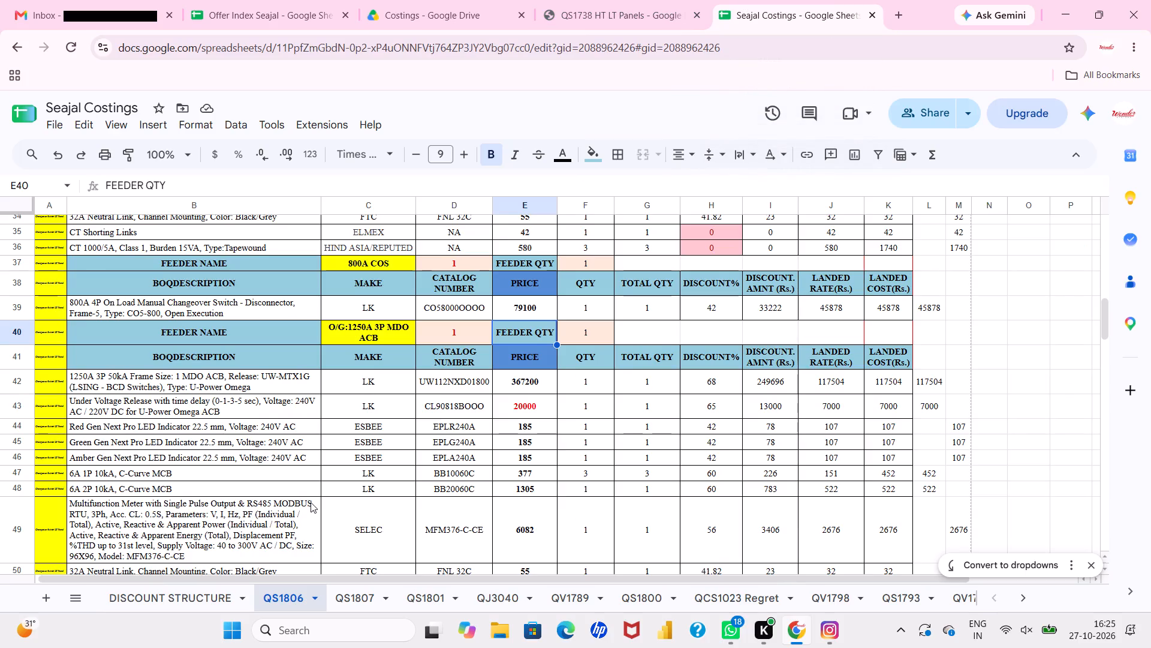
{"action": "scroll", "coordinate": [353, 504], "scroll_direction": "up", "scroll_amount": 3}
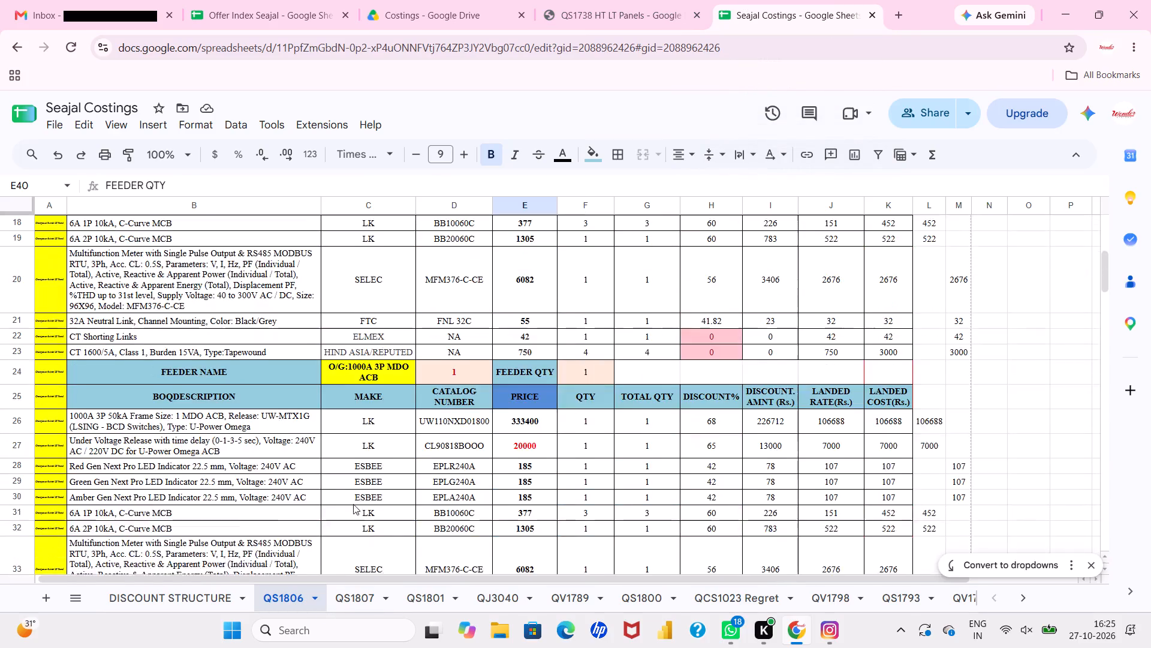
{"action": "scroll", "coordinate": [353, 504], "scroll_direction": "up", "scroll_amount": 1}
{"action": "scroll", "coordinate": [383, 395], "scroll_direction": "up", "scroll_amount": 2}
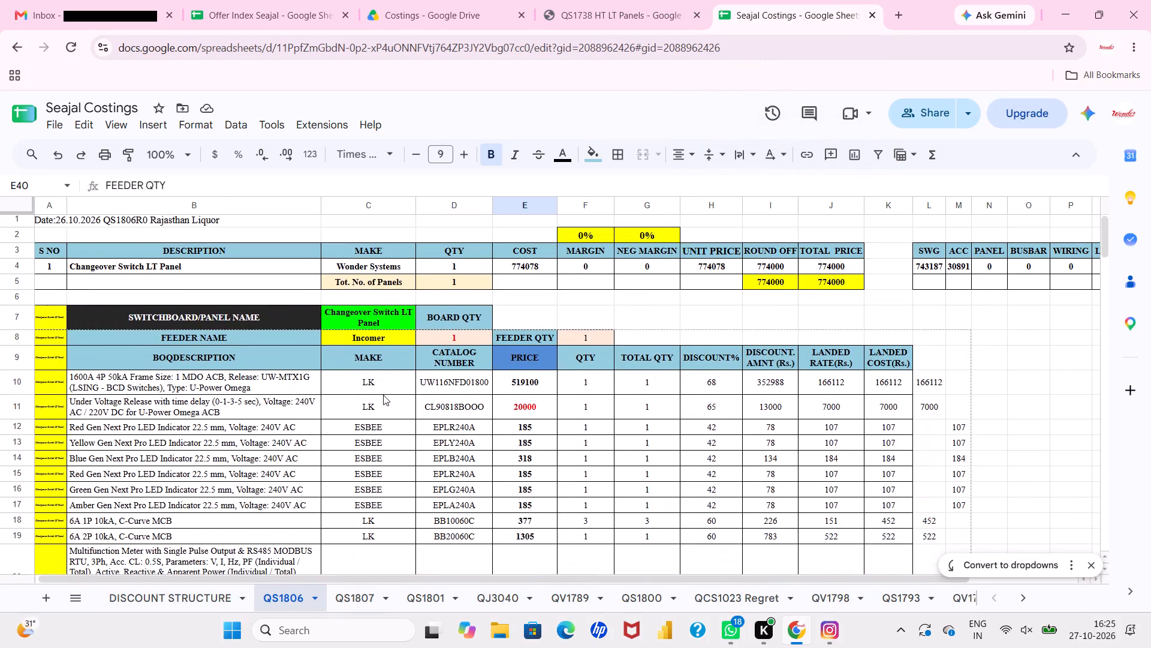
{"action": "scroll", "coordinate": [383, 395], "scroll_direction": "down", "scroll_amount": 1}
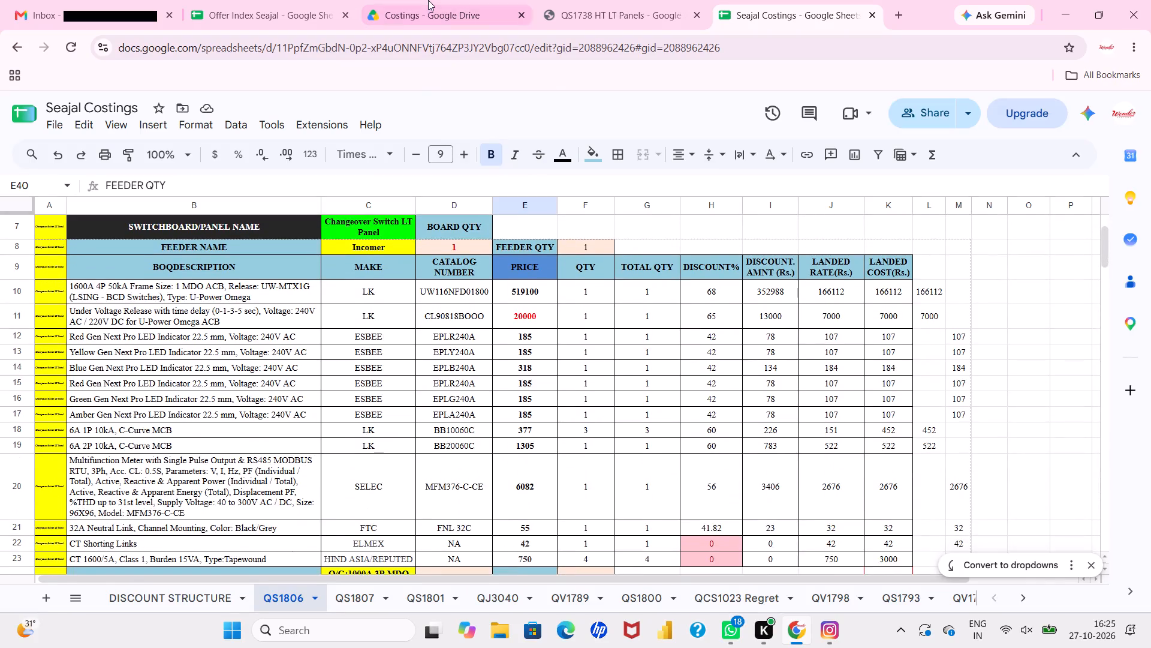
Open the QS1738 HT LT Panels spreadsheet from the Costings folder in Drive and close its older duplicate tab.
{"action": "left_click", "coordinate": [428, 0]}
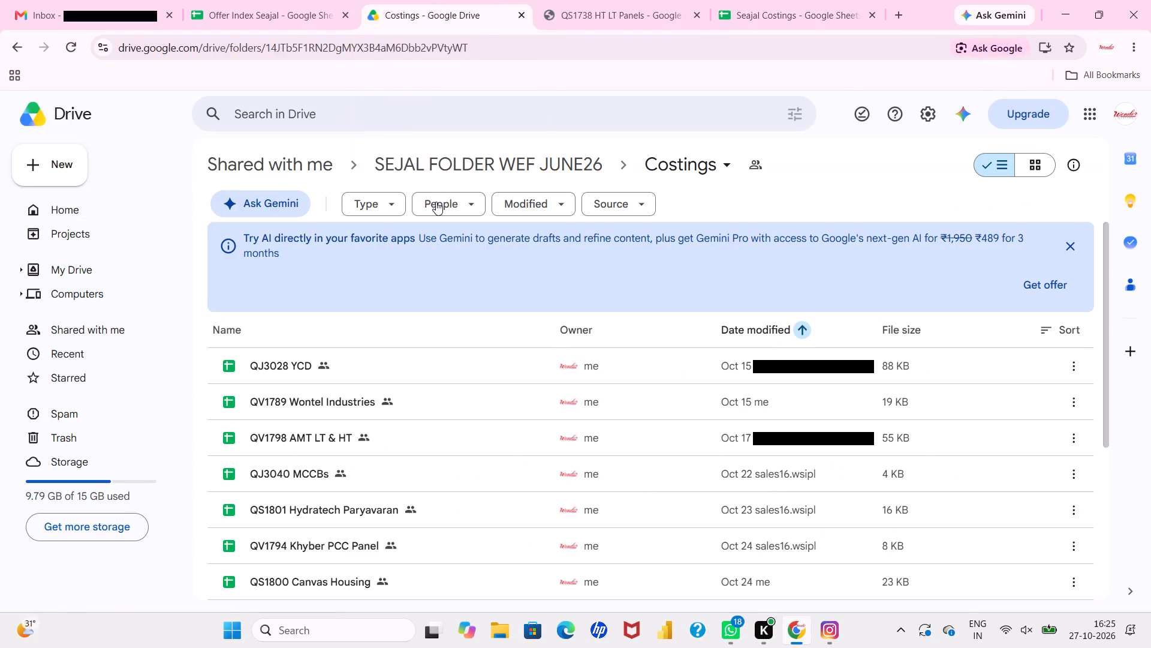
{"action": "scroll", "coordinate": [382, 402], "scroll_direction": "down", "scroll_amount": 1}
{"action": "scroll", "coordinate": [355, 509], "scroll_direction": "down", "scroll_amount": 1}
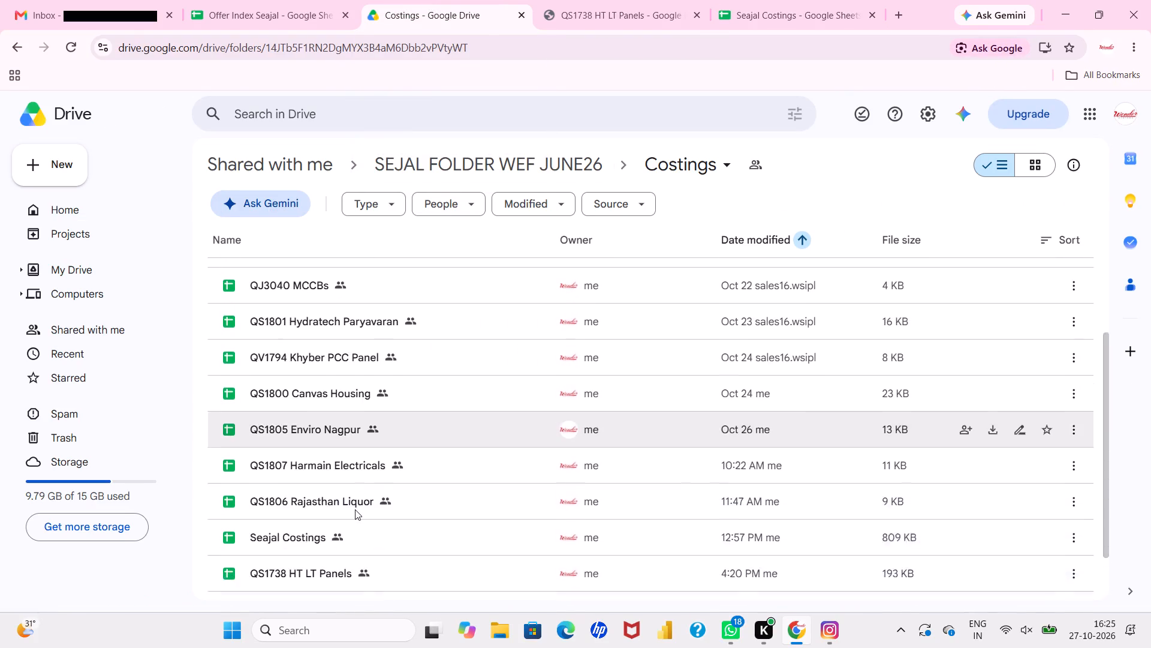
{"action": "double_click", "coordinate": [355, 559]}
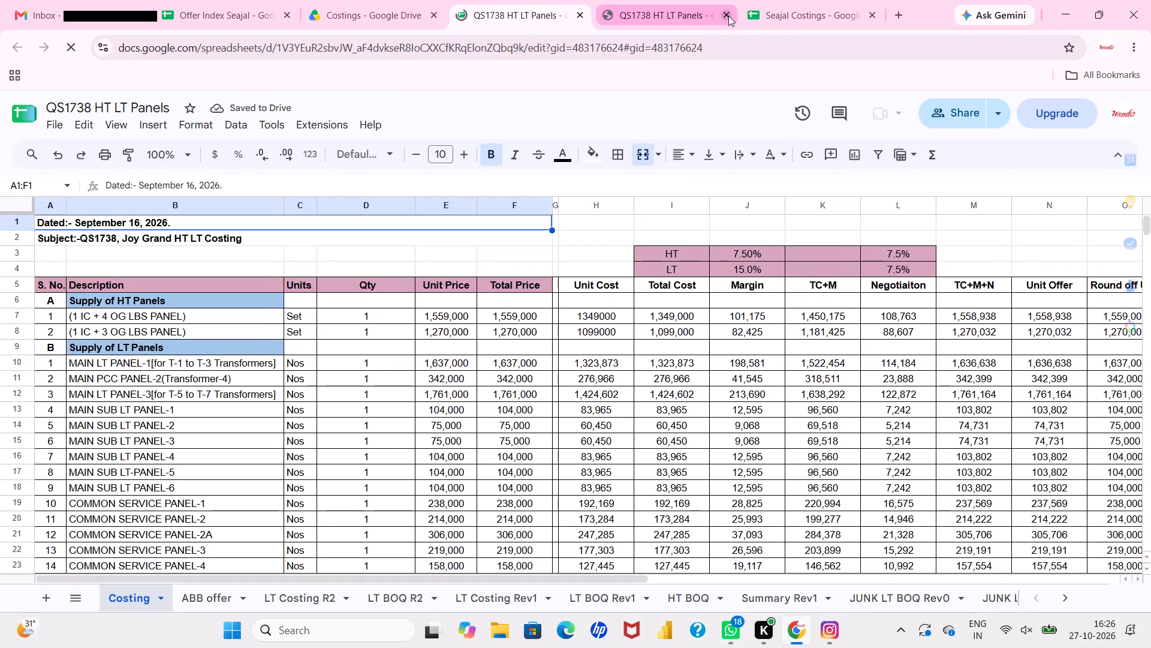
{"action": "left_click", "coordinate": [728, 16]}
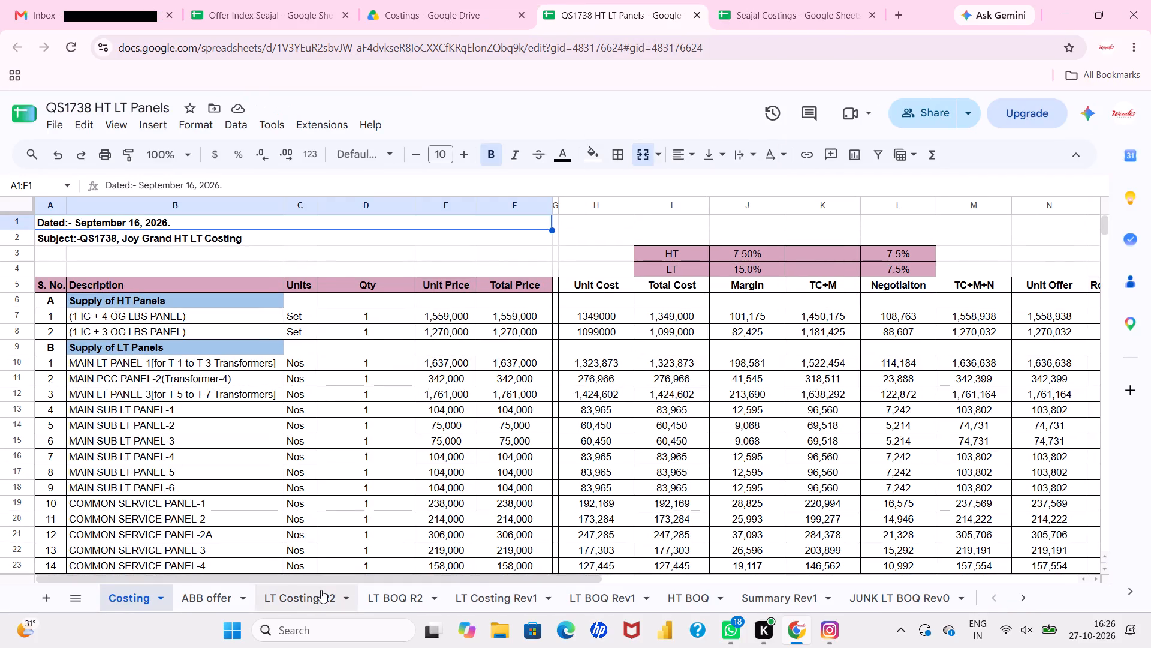
Look through the LT Costing R2 sheet to the PLC for Auto Load Management feeder and examine its item makes and prices.
{"action": "left_click", "coordinate": [321, 590]}
{"action": "scroll", "coordinate": [325, 453], "scroll_direction": "down", "scroll_amount": 4}
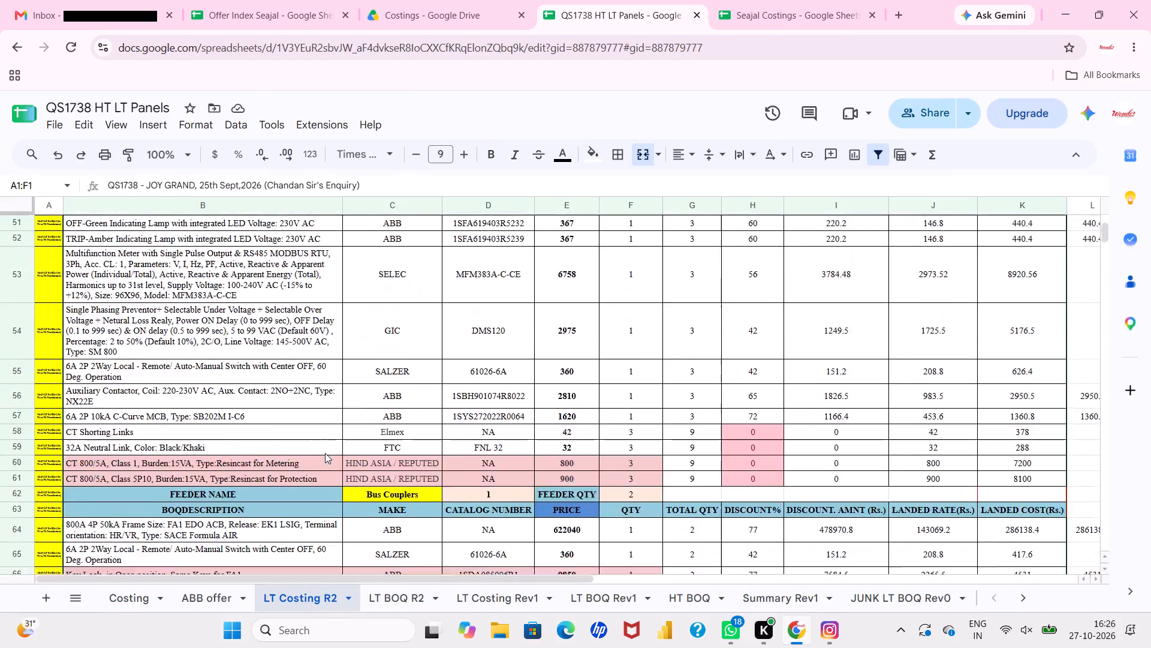
{"action": "scroll", "coordinate": [325, 453], "scroll_direction": "down", "scroll_amount": 8}
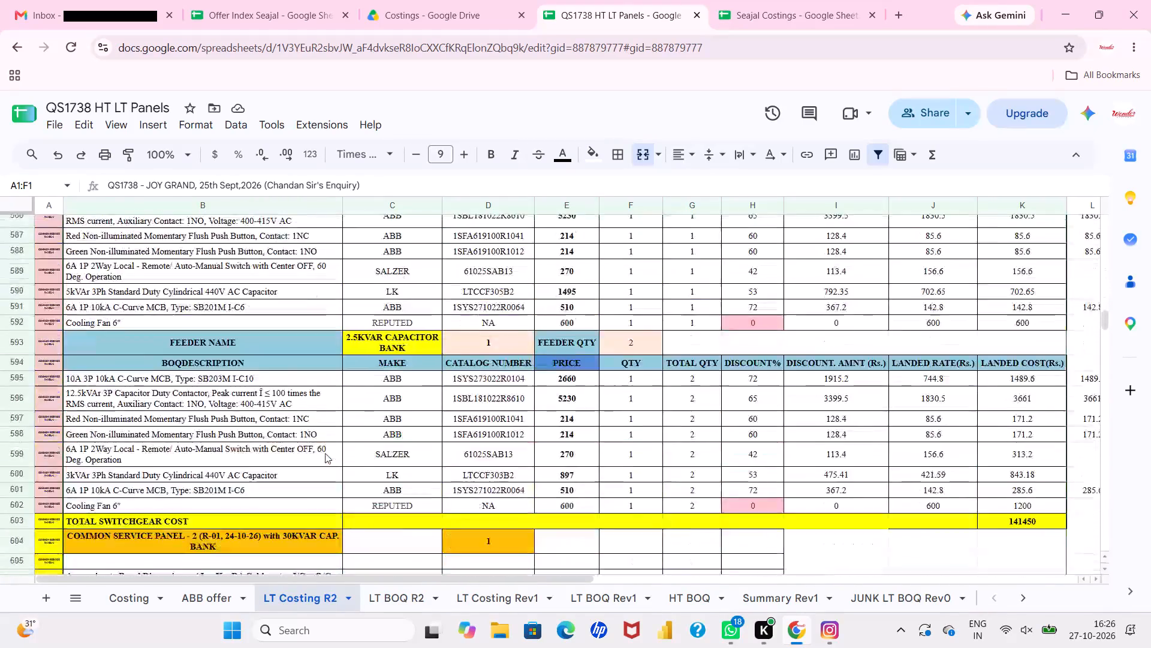
{"action": "scroll", "coordinate": [325, 453], "scroll_direction": "down", "scroll_amount": 7}
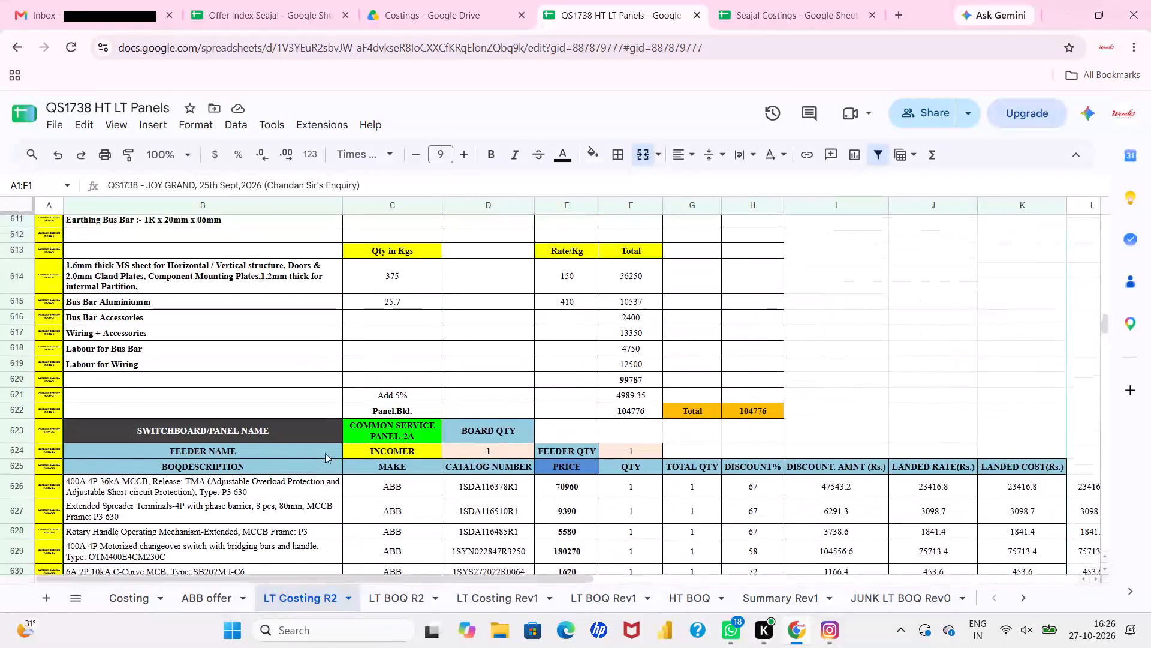
{"action": "scroll", "coordinate": [325, 453], "scroll_direction": "down", "scroll_amount": 7}
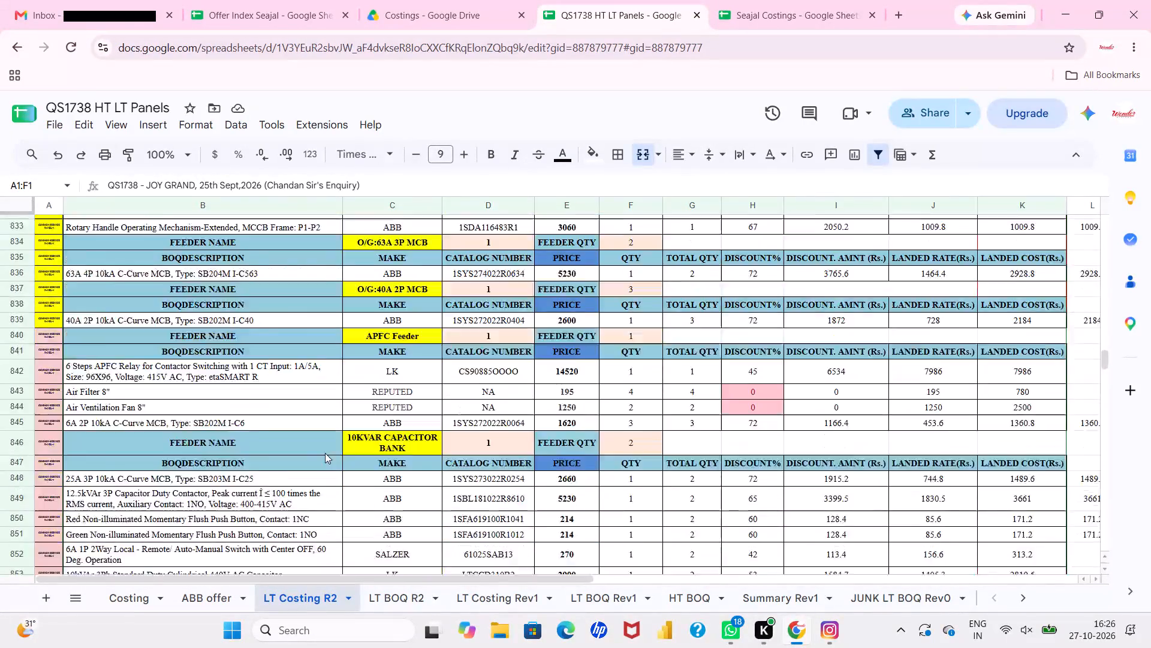
{"action": "scroll", "coordinate": [325, 453], "scroll_direction": "down", "scroll_amount": 7}
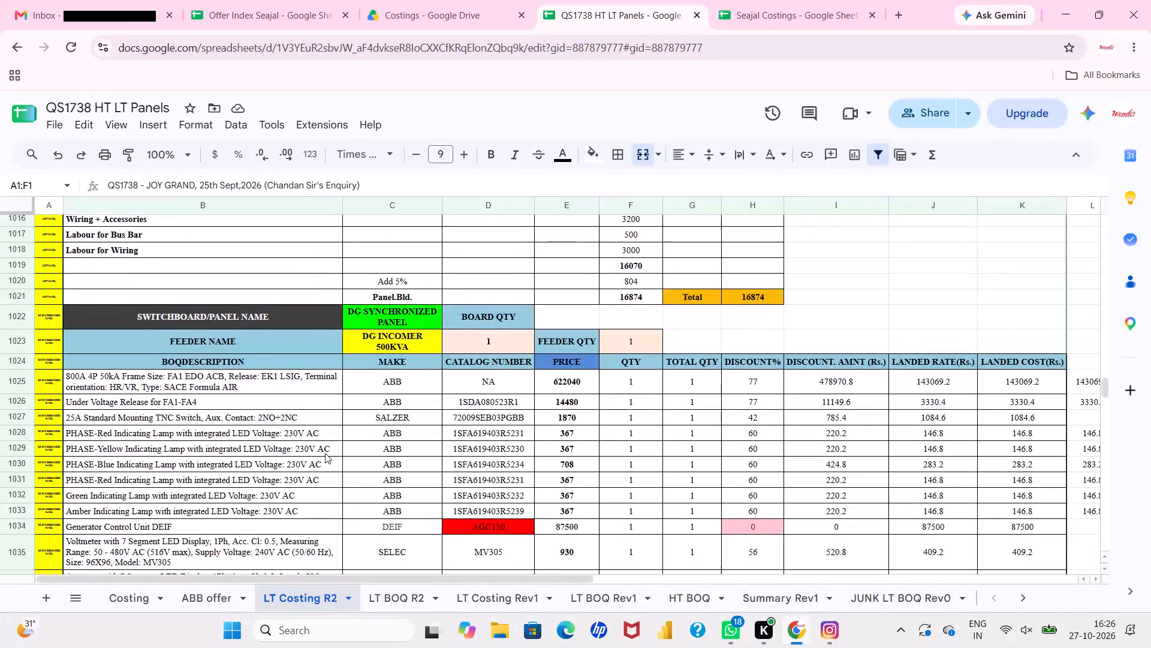
{"action": "scroll", "coordinate": [325, 453], "scroll_direction": "down", "scroll_amount": 6}
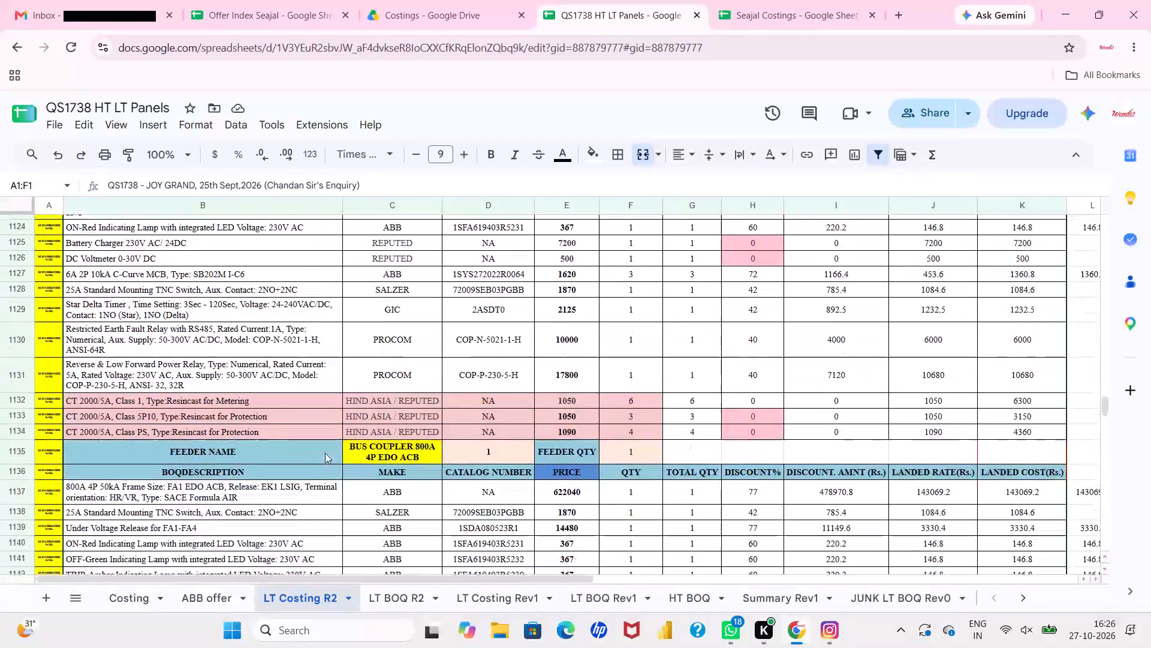
{"action": "scroll", "coordinate": [325, 453], "scroll_direction": "down", "scroll_amount": 5}
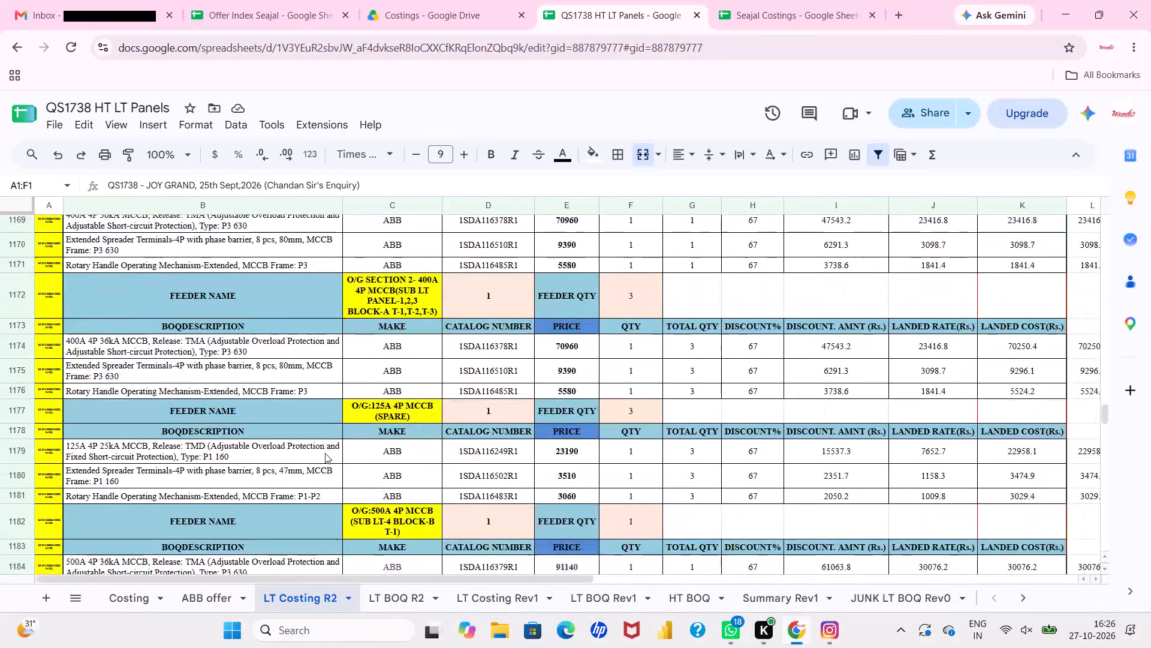
{"action": "scroll", "coordinate": [325, 453], "scroll_direction": "down", "scroll_amount": 4}
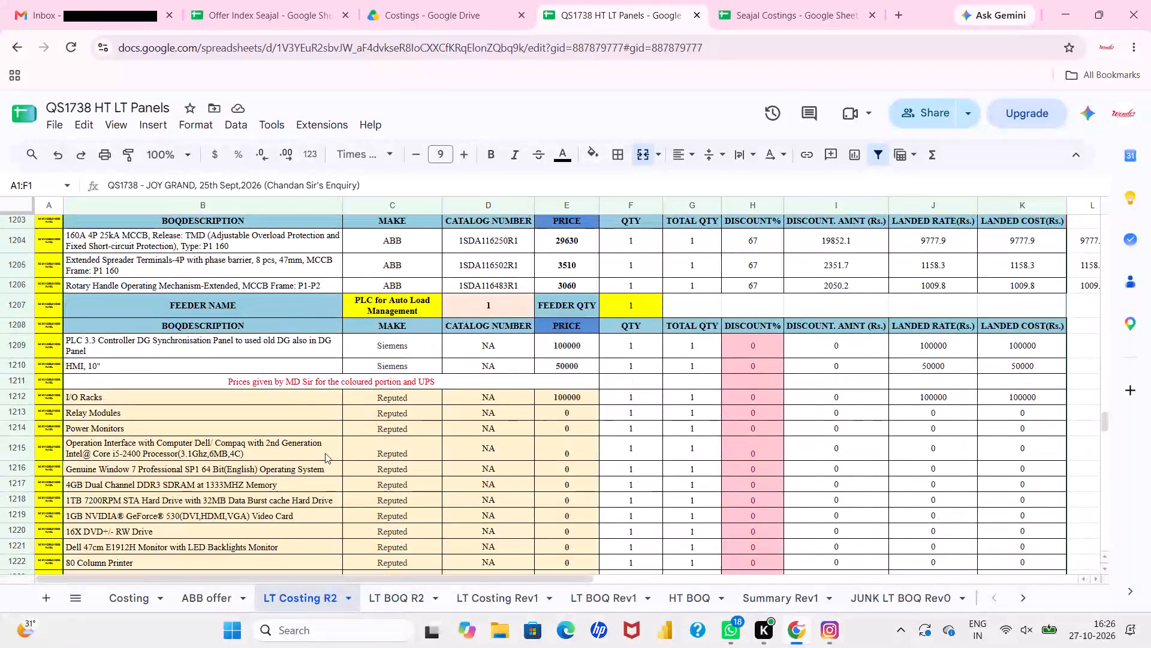
{"action": "left_click", "coordinate": [344, 344]}
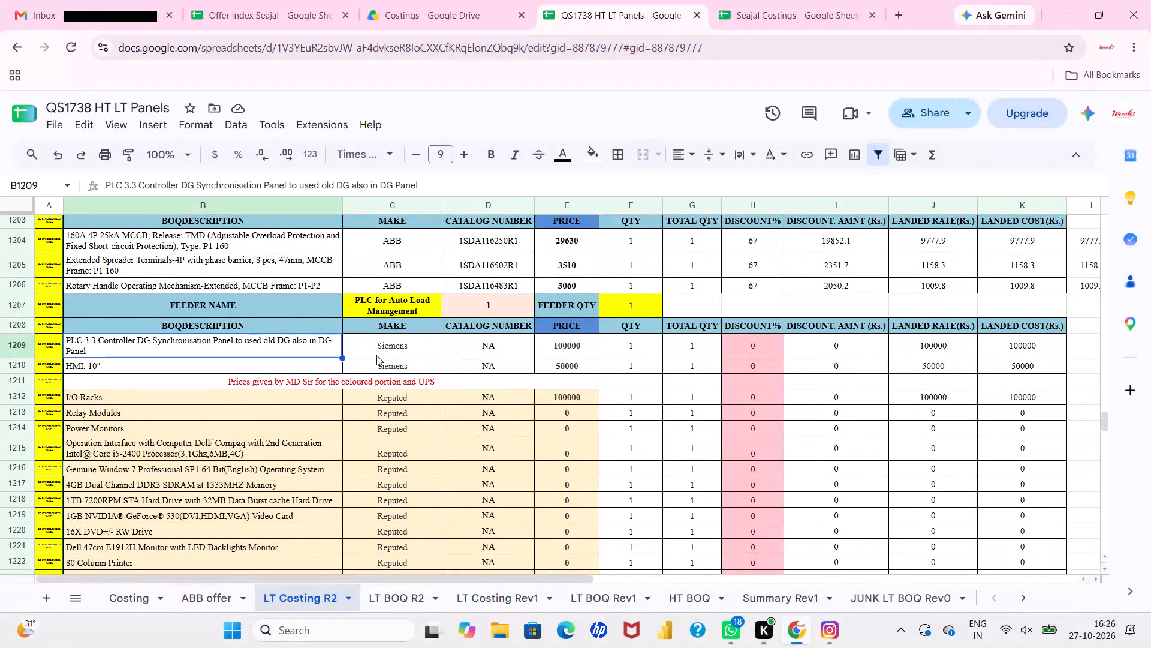
{"action": "left_click", "coordinate": [376, 355]}
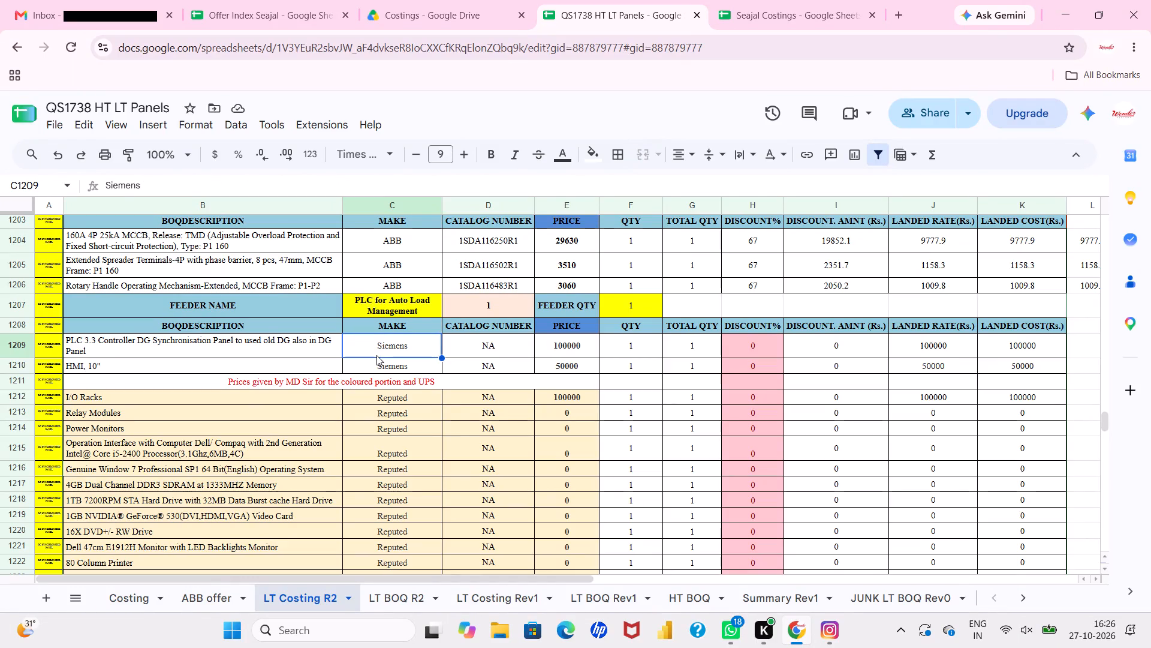
{"action": "scroll", "coordinate": [457, 431], "scroll_direction": "down", "scroll_amount": 2}
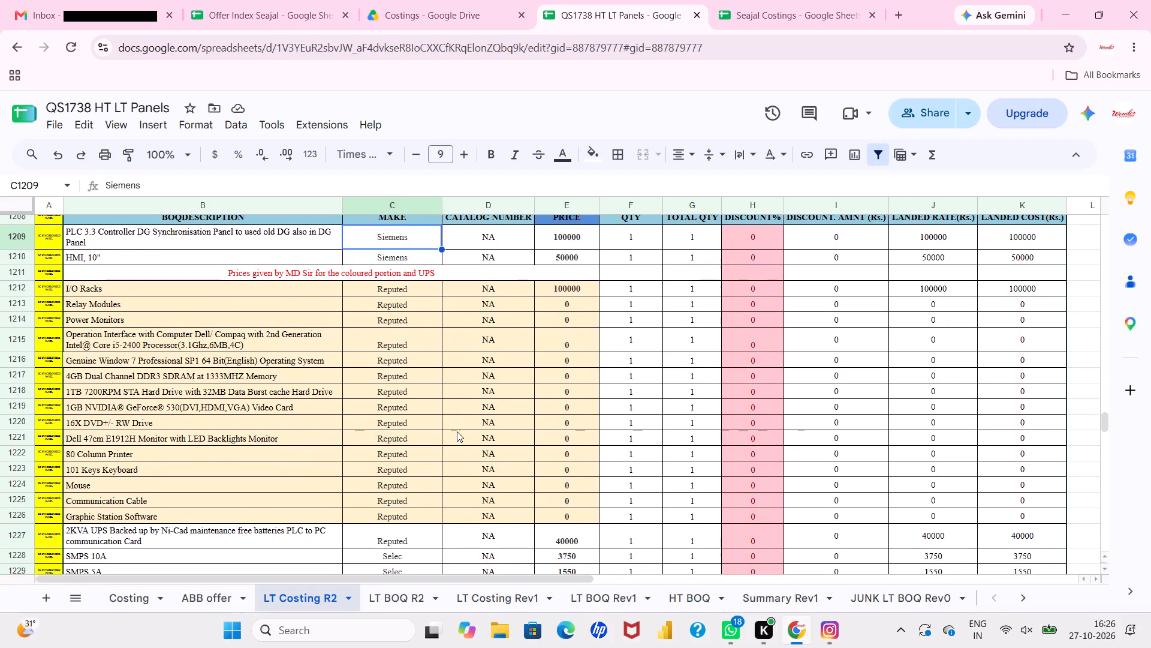
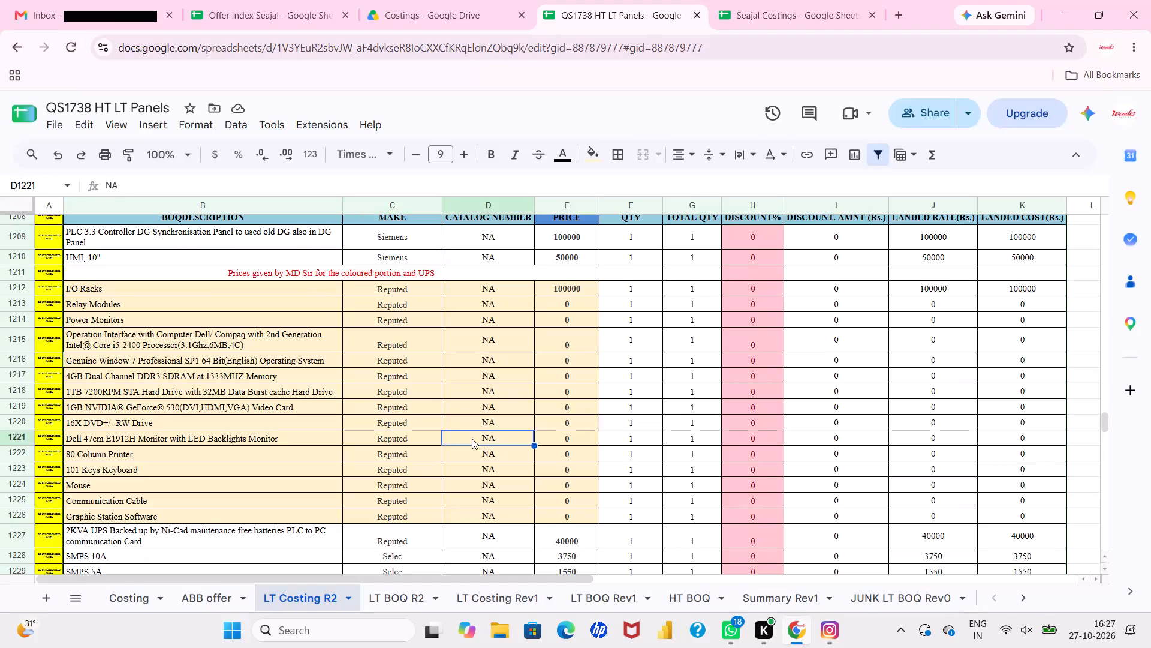
Make the feeder quantity value of the PLC for Auto Load Management feeder bold.
{"action": "scroll", "coordinate": [472, 439], "scroll_direction": "up", "scroll_amount": 1}
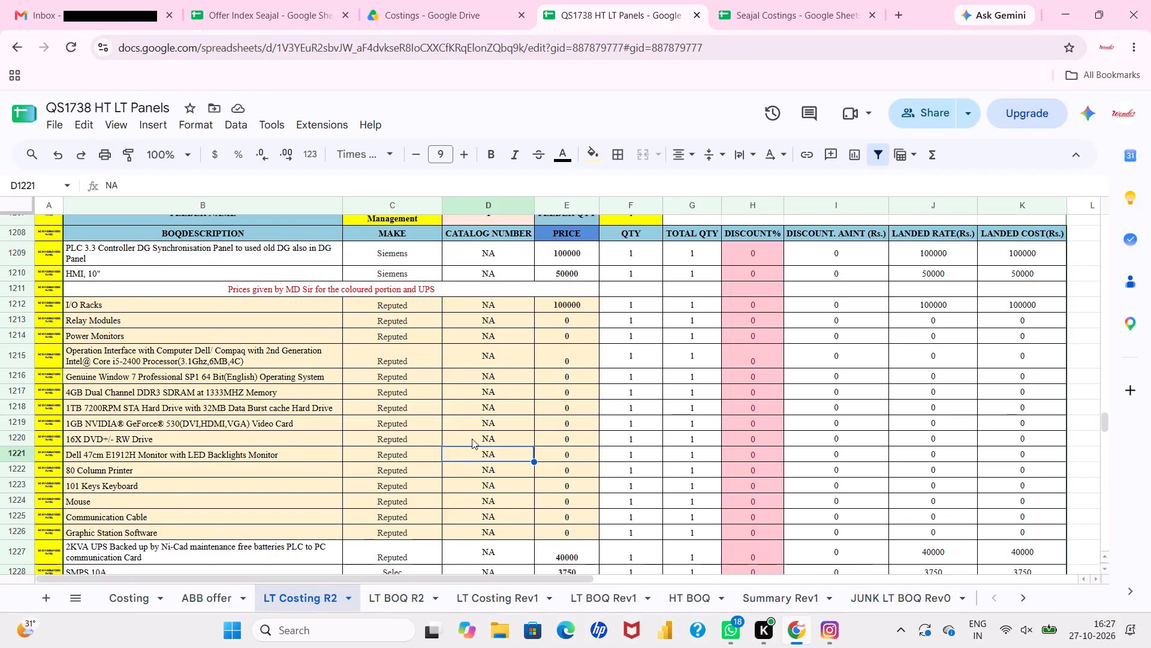
{"action": "left_click", "coordinate": [515, 439]}
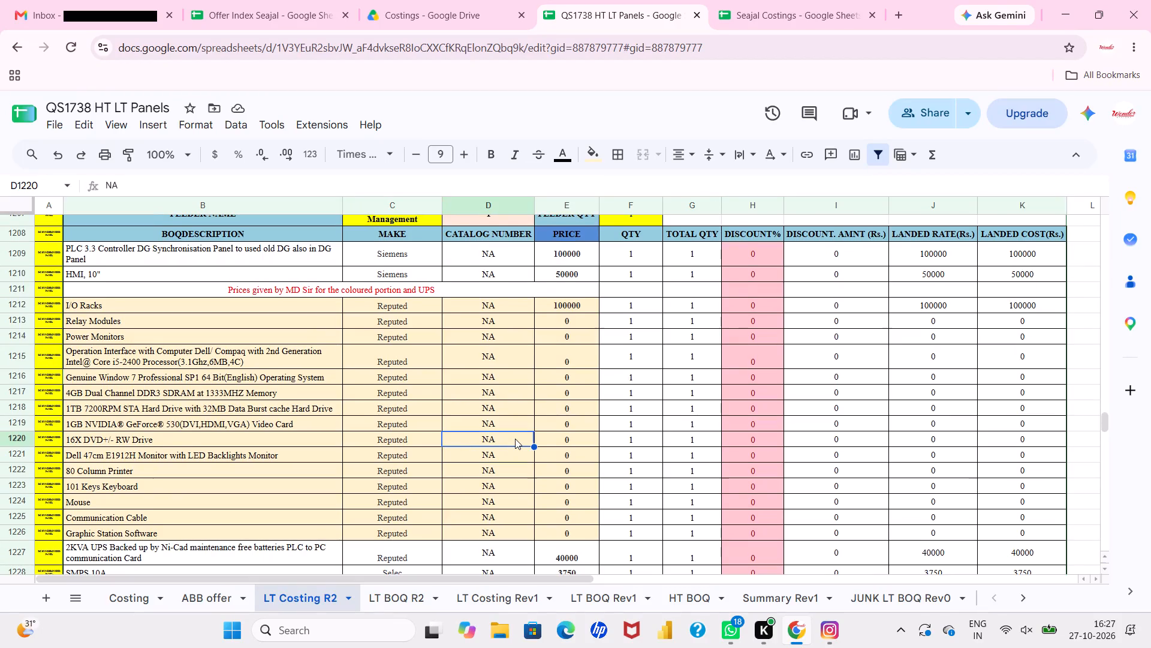
{"action": "scroll", "coordinate": [515, 439], "scroll_direction": "up", "scroll_amount": 1}
{"action": "scroll", "coordinate": [515, 439], "scroll_direction": "down", "scroll_amount": 1}
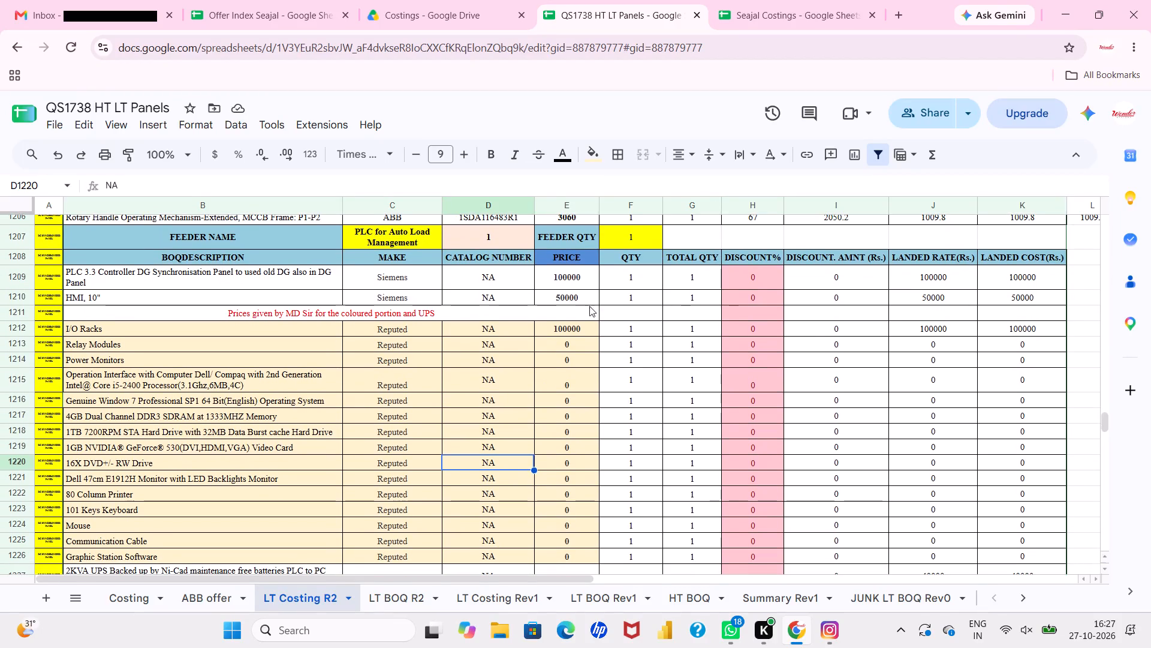
{"action": "left_click", "coordinate": [632, 233]}
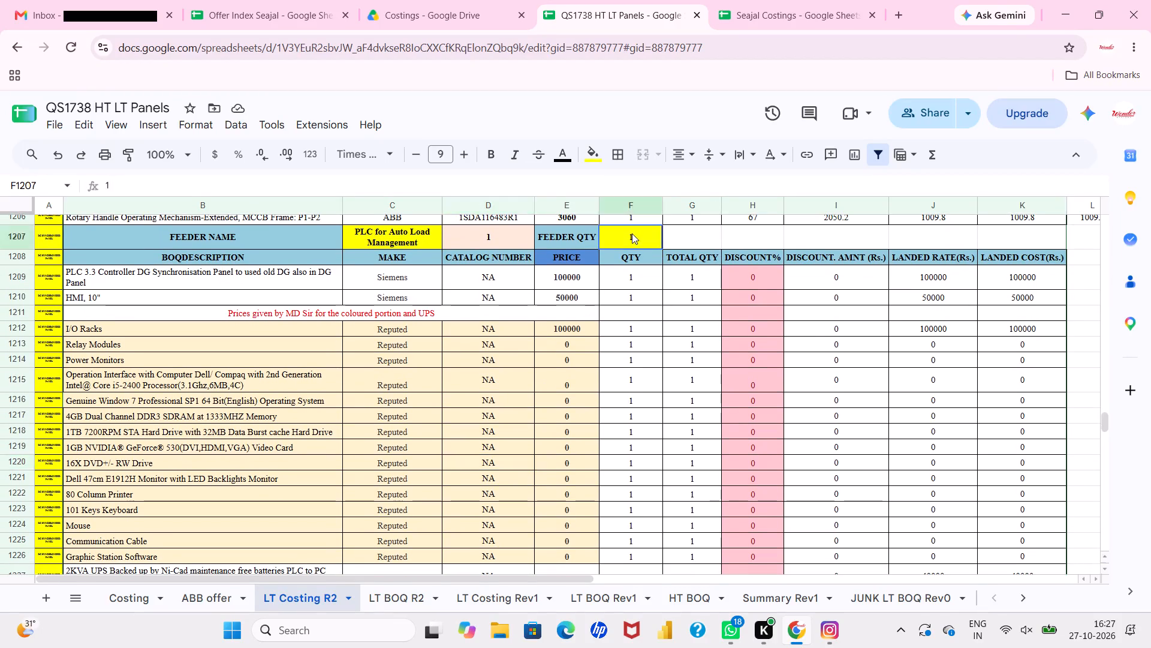
{"action": "left_click", "coordinate": [485, 160]}
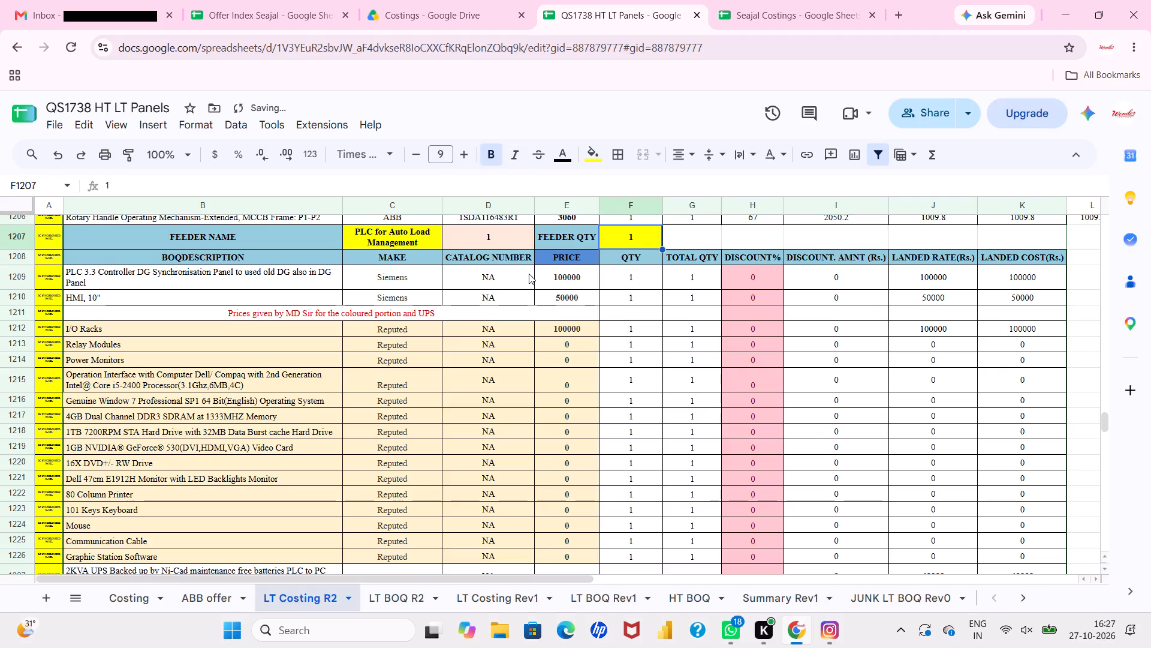
Examine the PLC for Auto Load Management feeder's item rows, from the controller and MD-priced items down to the total switchgear cost.
{"action": "left_click", "coordinate": [529, 274]}
{"action": "left_click", "coordinate": [514, 310]}
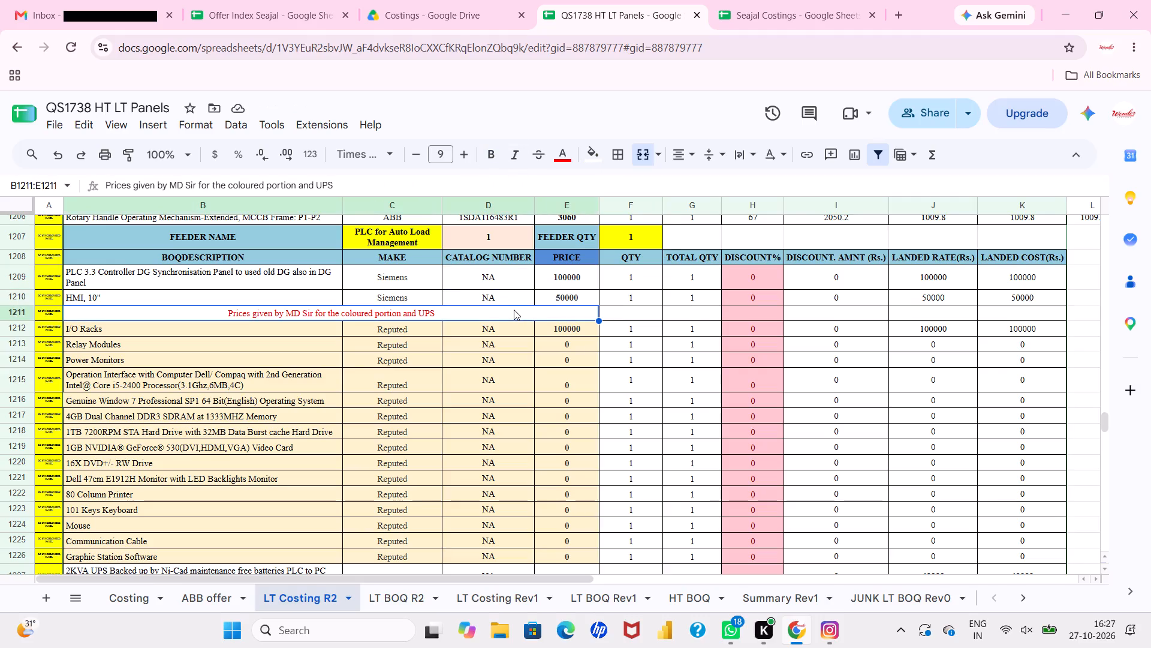
{"action": "left_click", "coordinate": [578, 388]}
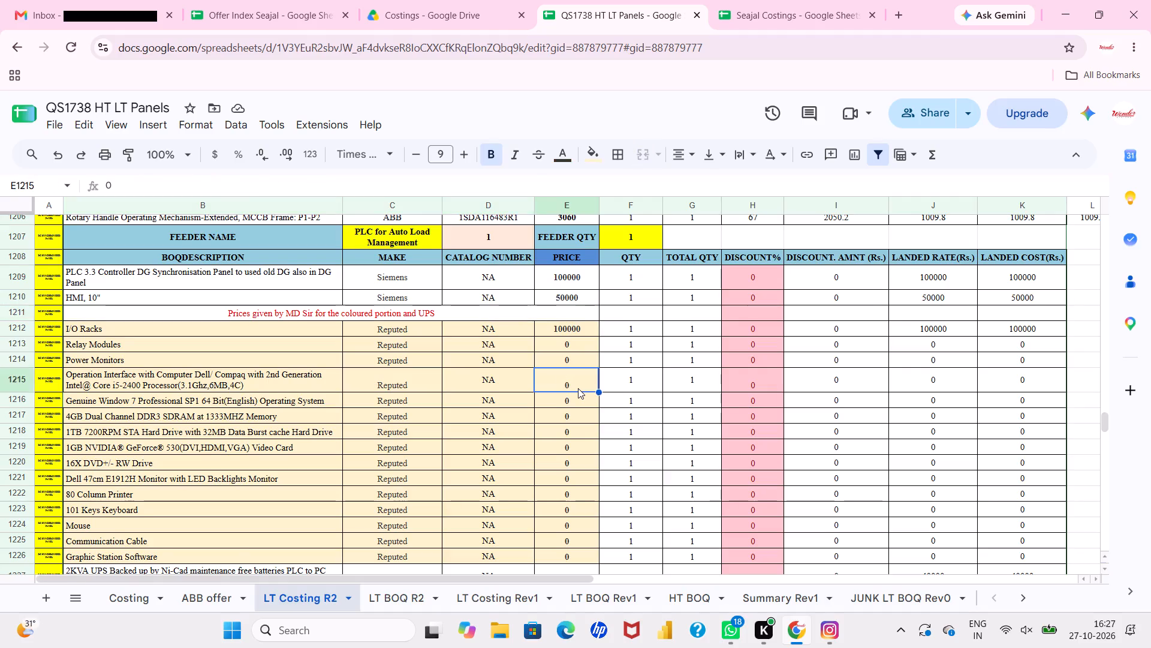
{"action": "scroll", "coordinate": [578, 388], "scroll_direction": "down", "scroll_amount": 2}
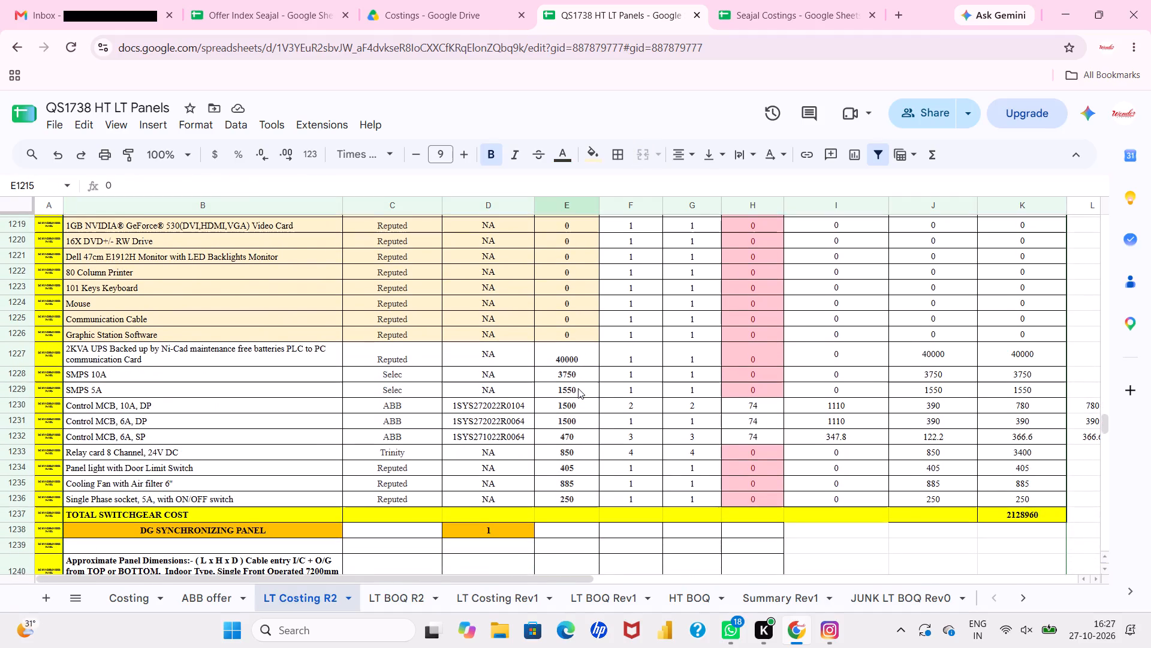
{"action": "scroll", "coordinate": [578, 388], "scroll_direction": "up", "scroll_amount": 2}
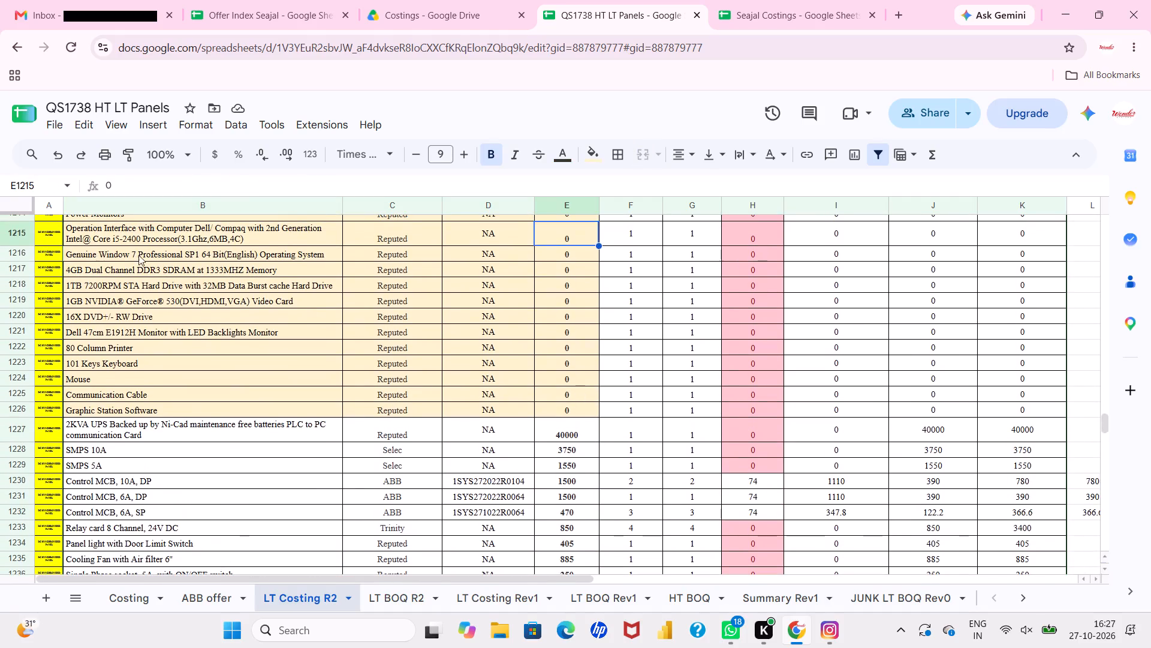
Select all cells of the LT Costing R2 sheet.
{"action": "left_click", "coordinate": [23, 204]}
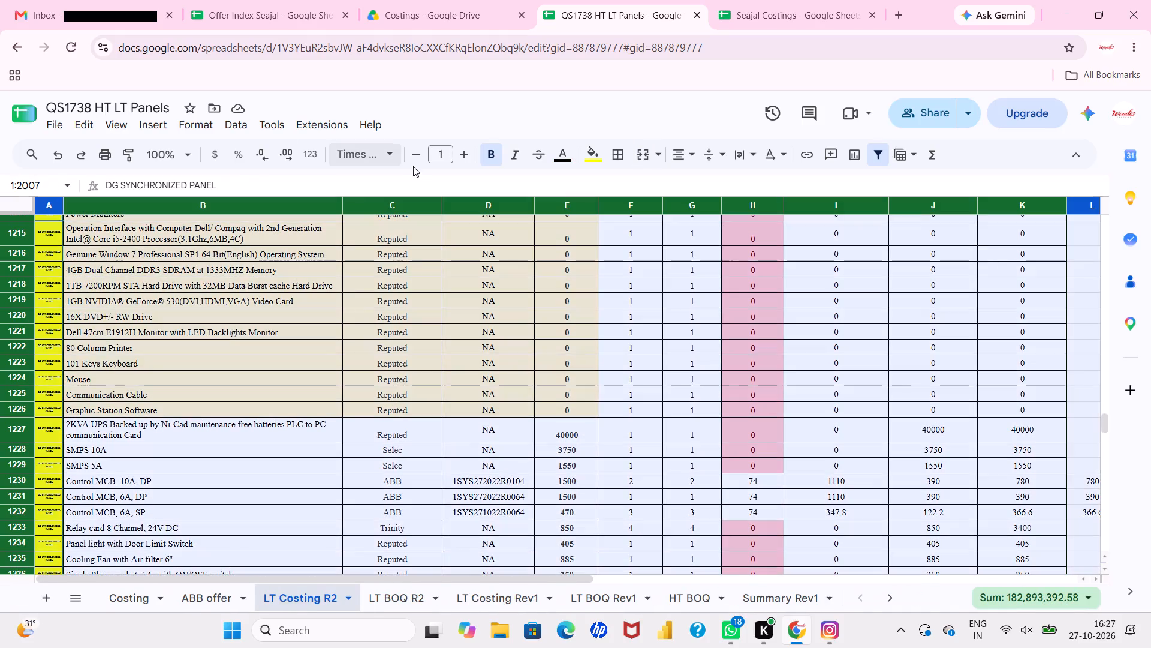
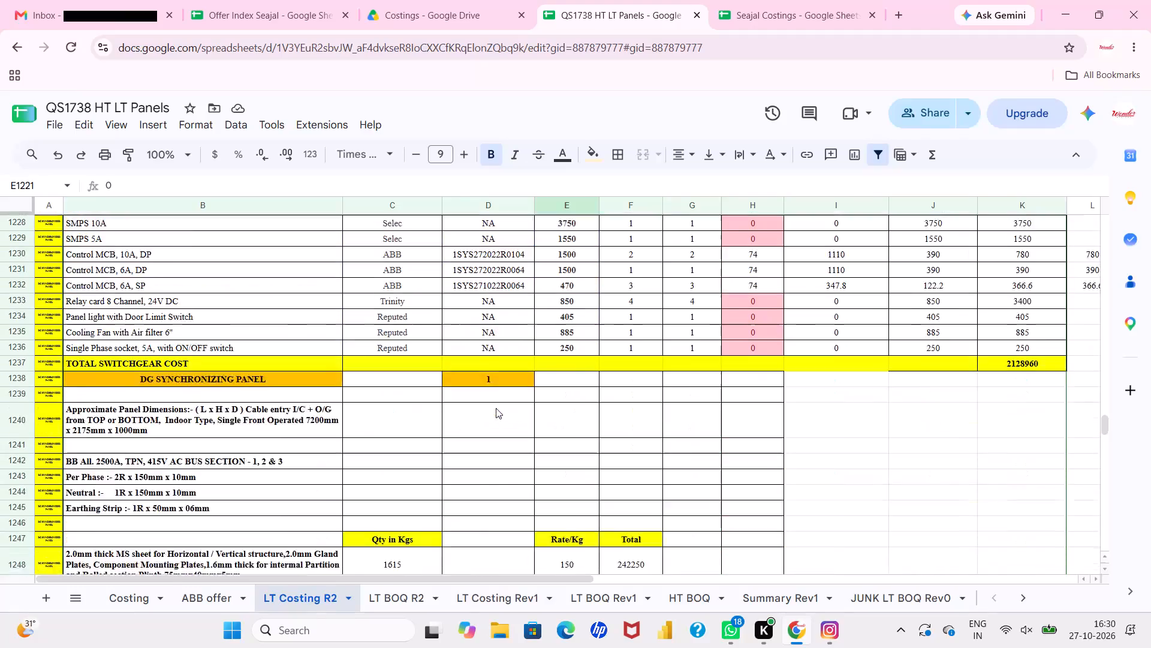
Look through the LT Costing R2 sheet's meter box sections, from Meter Box-9 back to the Meter Box-1 incomer feeders.
{"action": "scroll", "coordinate": [496, 408], "scroll_direction": "down", "scroll_amount": 12}
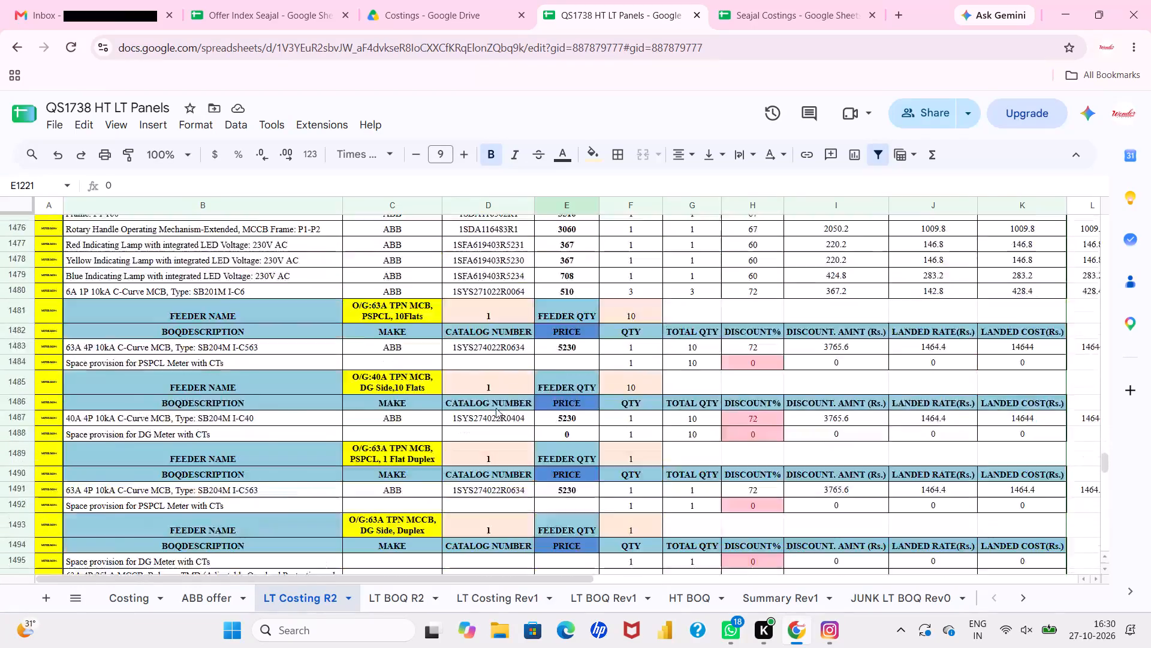
{"action": "scroll", "coordinate": [496, 408], "scroll_direction": "down", "scroll_amount": 12}
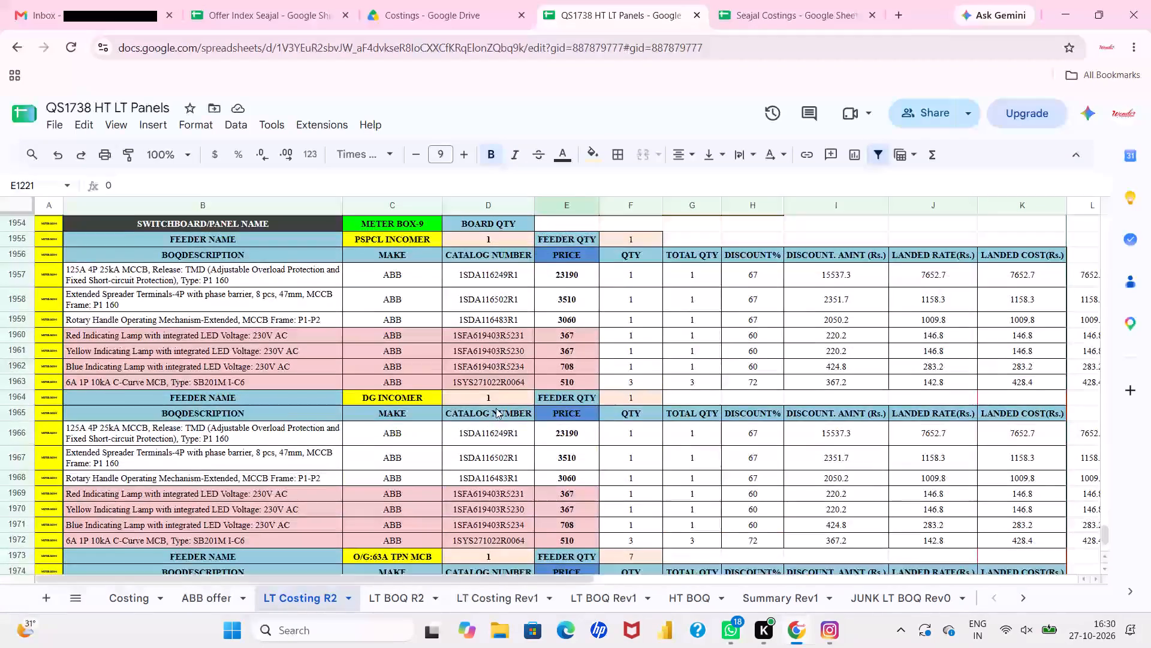
{"action": "scroll", "coordinate": [496, 408], "scroll_direction": "up", "scroll_amount": 16}
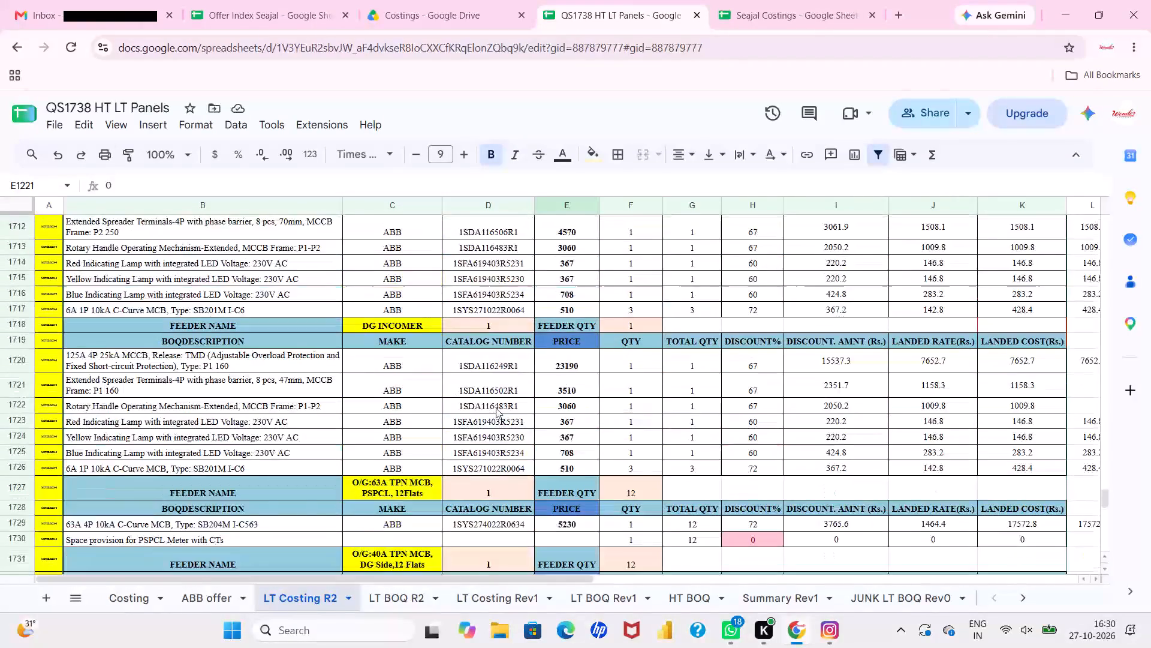
{"action": "scroll", "coordinate": [496, 408], "scroll_direction": "up", "scroll_amount": 1}
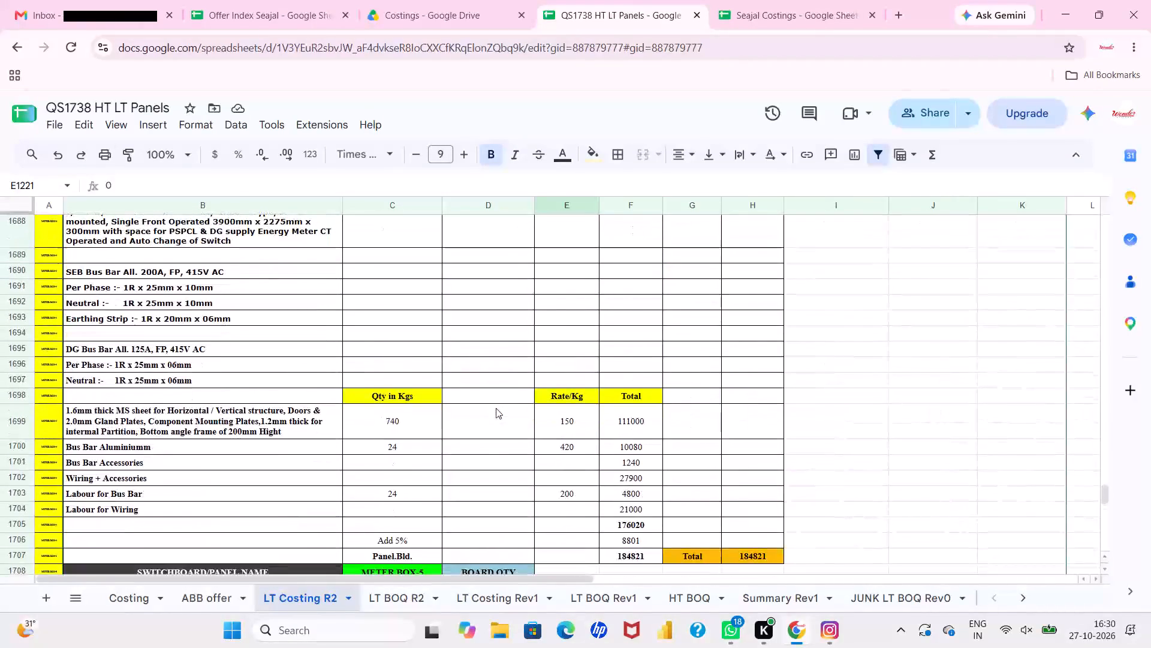
{"action": "scroll", "coordinate": [496, 408], "scroll_direction": "down", "scroll_amount": 2}
{"action": "scroll", "coordinate": [496, 408], "scroll_direction": "up", "scroll_amount": 2}
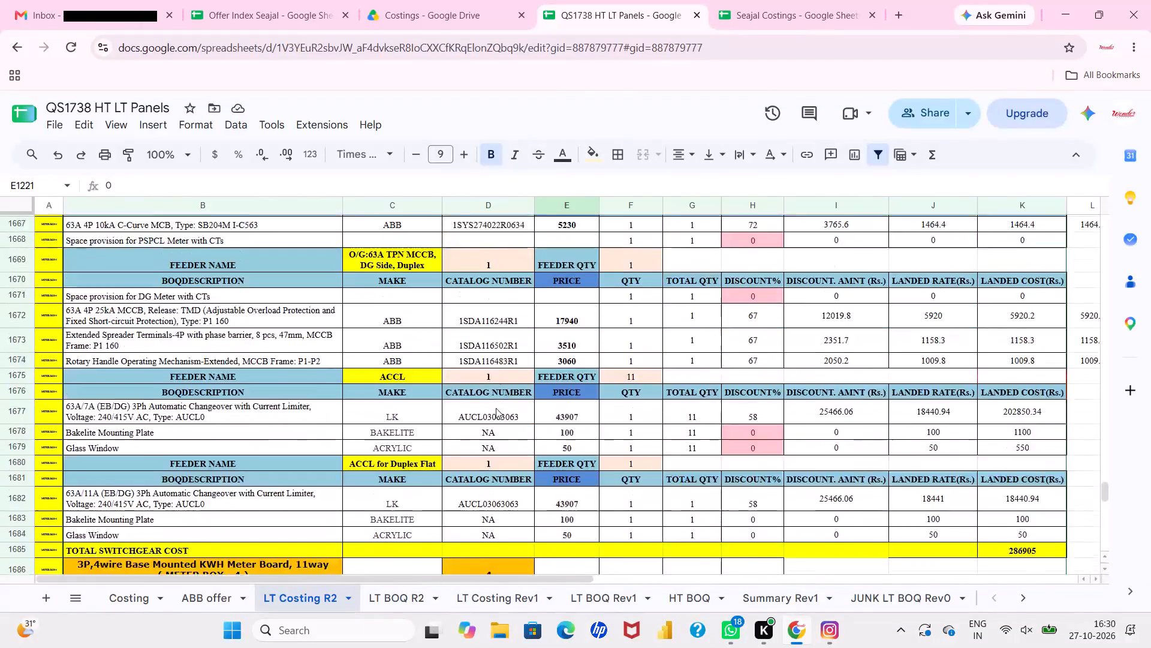
{"action": "scroll", "coordinate": [496, 408], "scroll_direction": "up", "scroll_amount": 8}
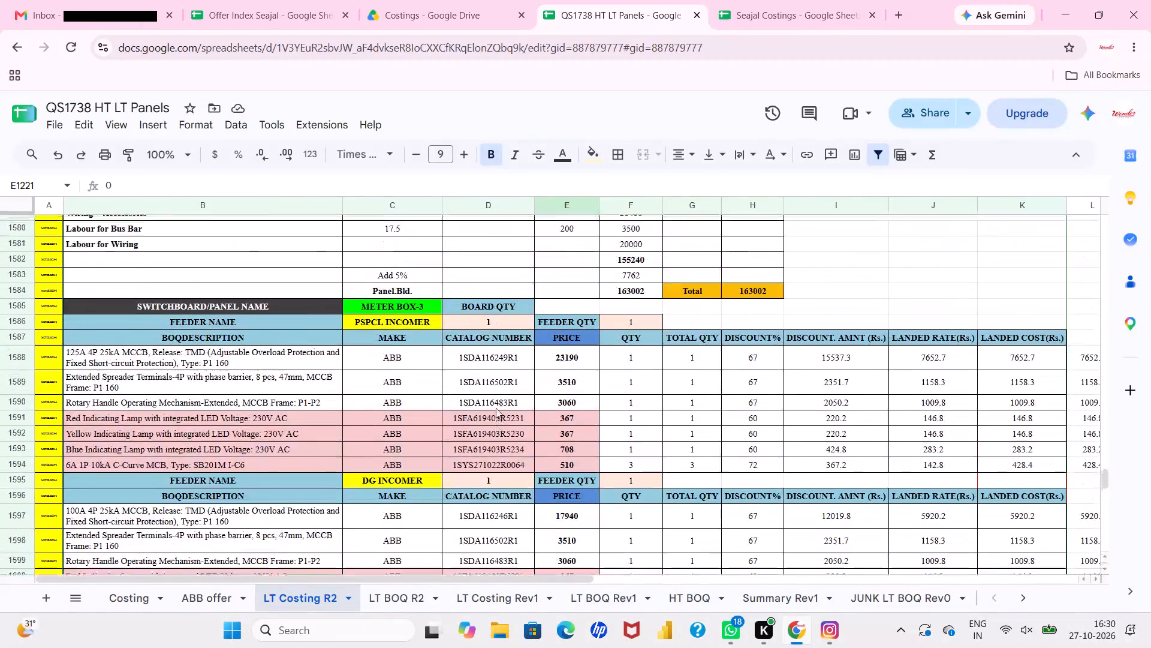
{"action": "scroll", "coordinate": [496, 408], "scroll_direction": "up", "scroll_amount": 7}
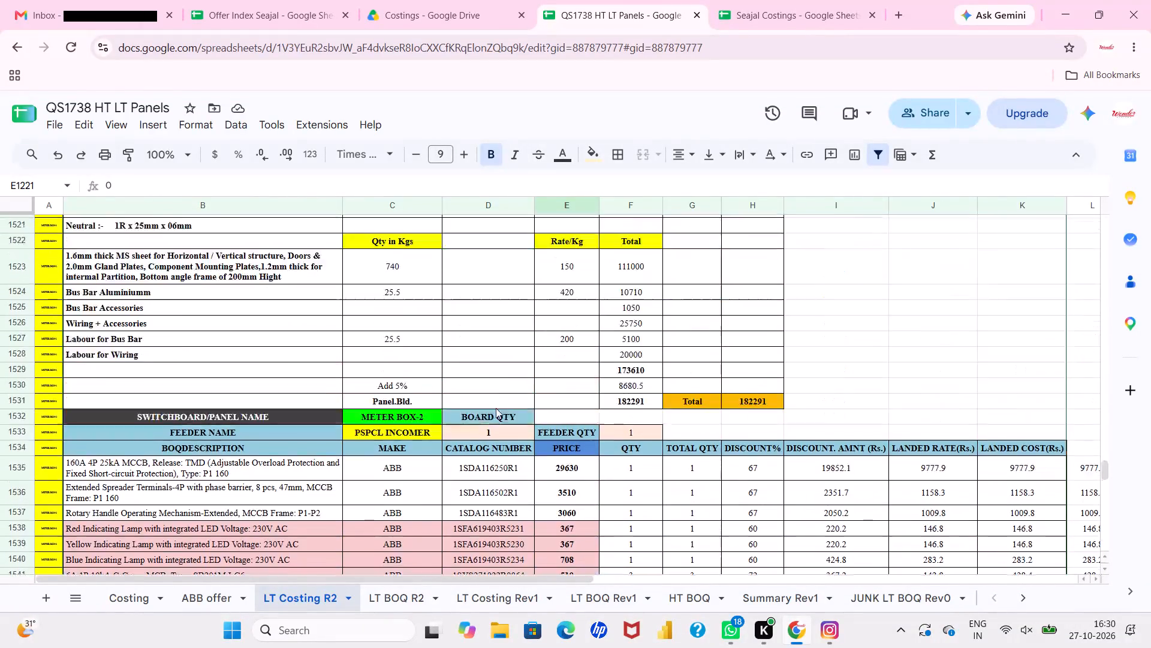
{"action": "scroll", "coordinate": [496, 408], "scroll_direction": "up", "scroll_amount": 7}
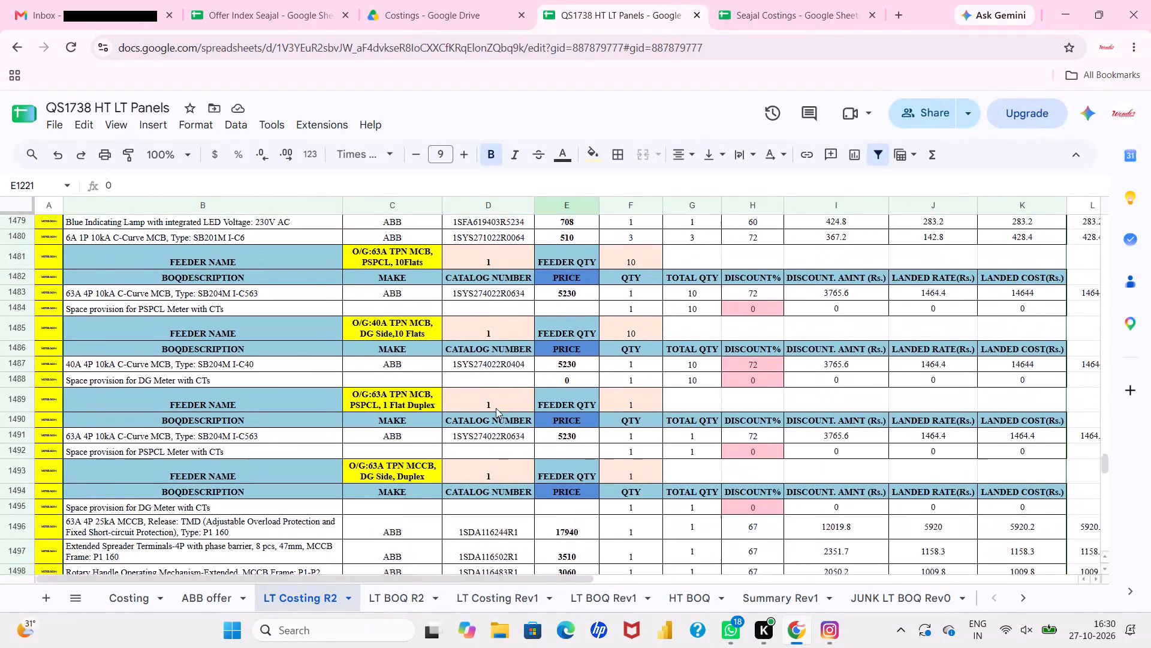
{"action": "scroll", "coordinate": [496, 408], "scroll_direction": "up", "scroll_amount": 6}
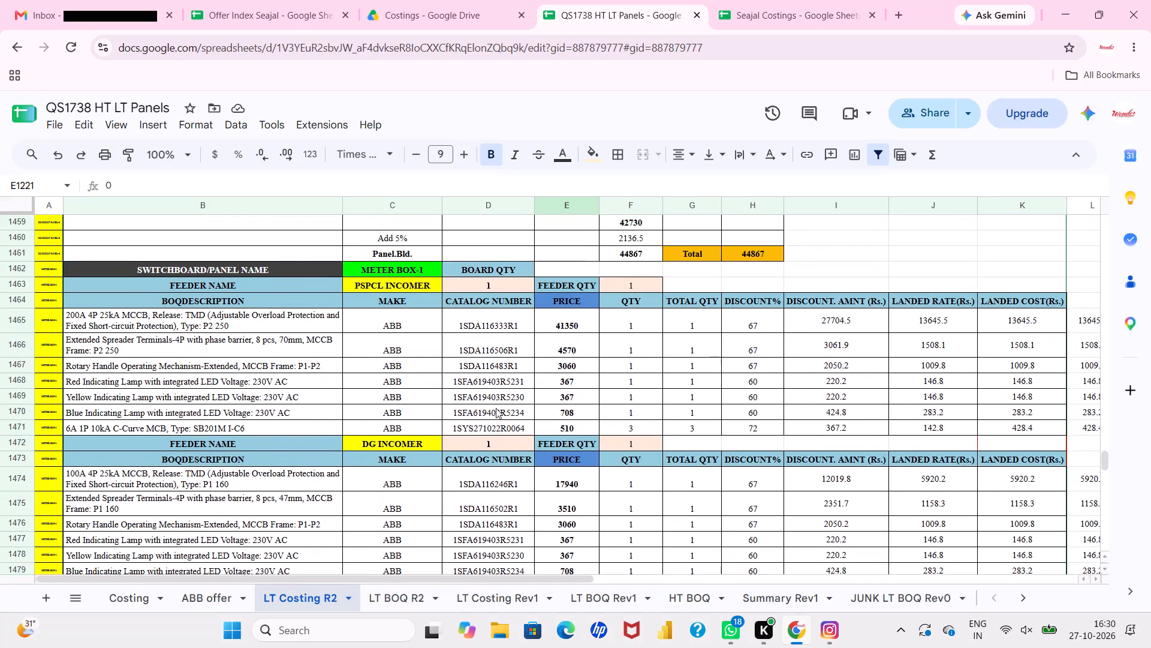
Examine the Meter Box-1 feeder rows, from the DG incomer through the outgoing MCB and MCCB feeders to ACCL for Duplex Flat.
{"action": "scroll", "coordinate": [496, 408], "scroll_direction": "down", "scroll_amount": 2}
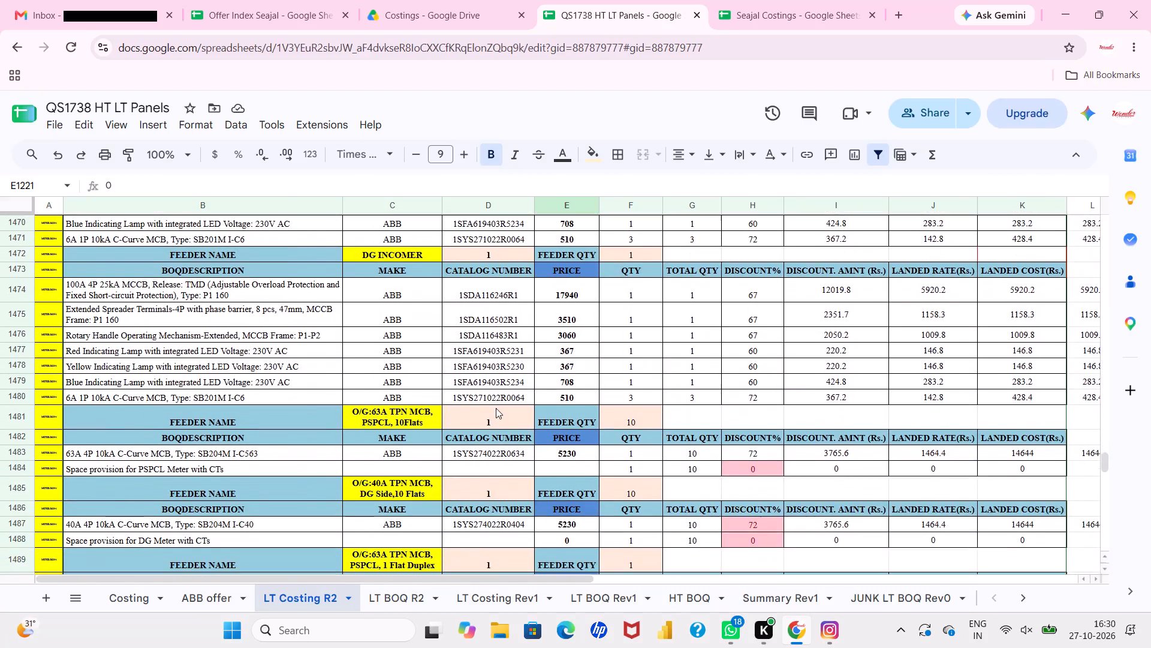
{"action": "scroll", "coordinate": [496, 408], "scroll_direction": "down", "scroll_amount": 2}
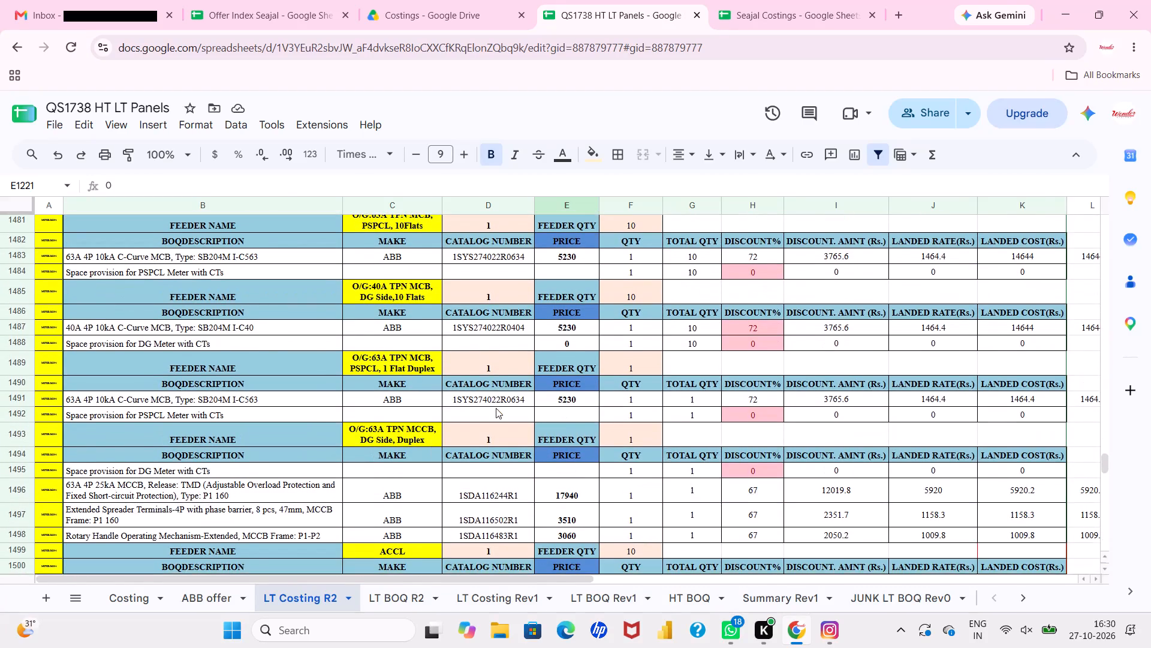
{"action": "scroll", "coordinate": [496, 408], "scroll_direction": "down", "scroll_amount": 1}
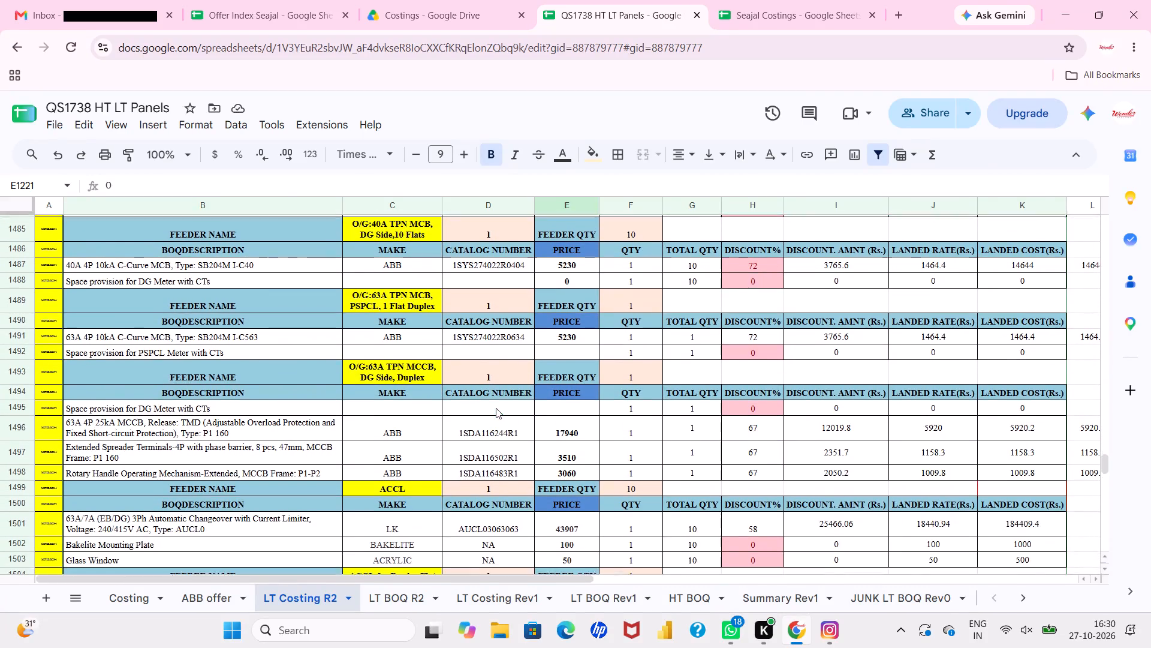
{"action": "scroll", "coordinate": [496, 408], "scroll_direction": "down", "scroll_amount": 1}
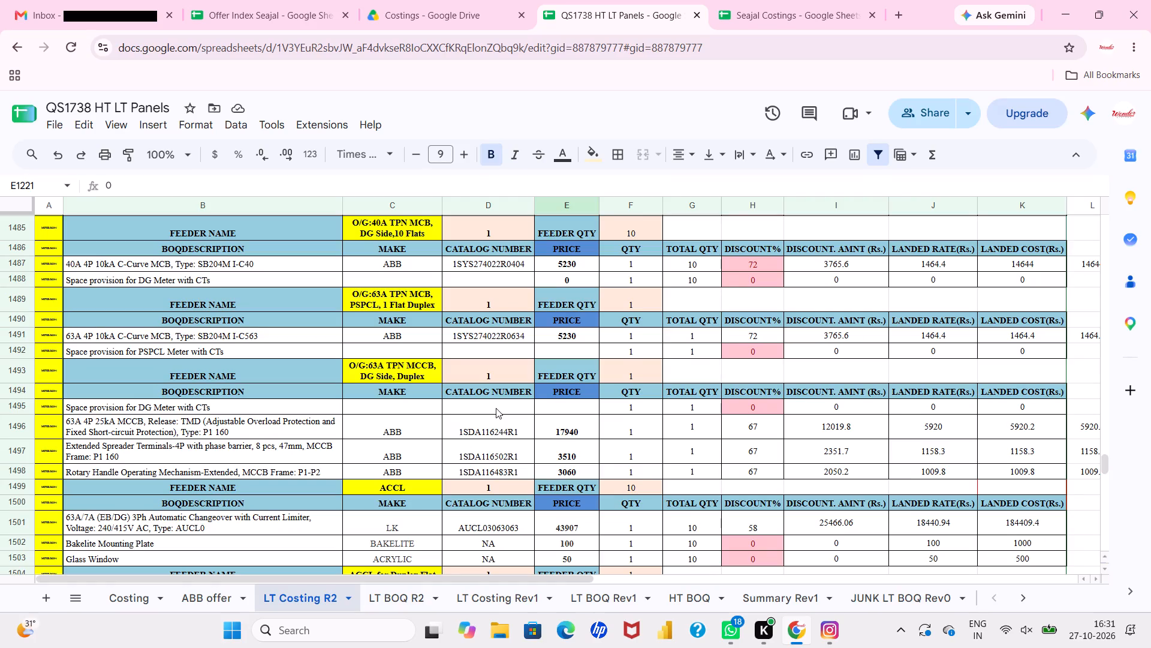
{"action": "scroll", "coordinate": [496, 408], "scroll_direction": "down", "scroll_amount": 2}
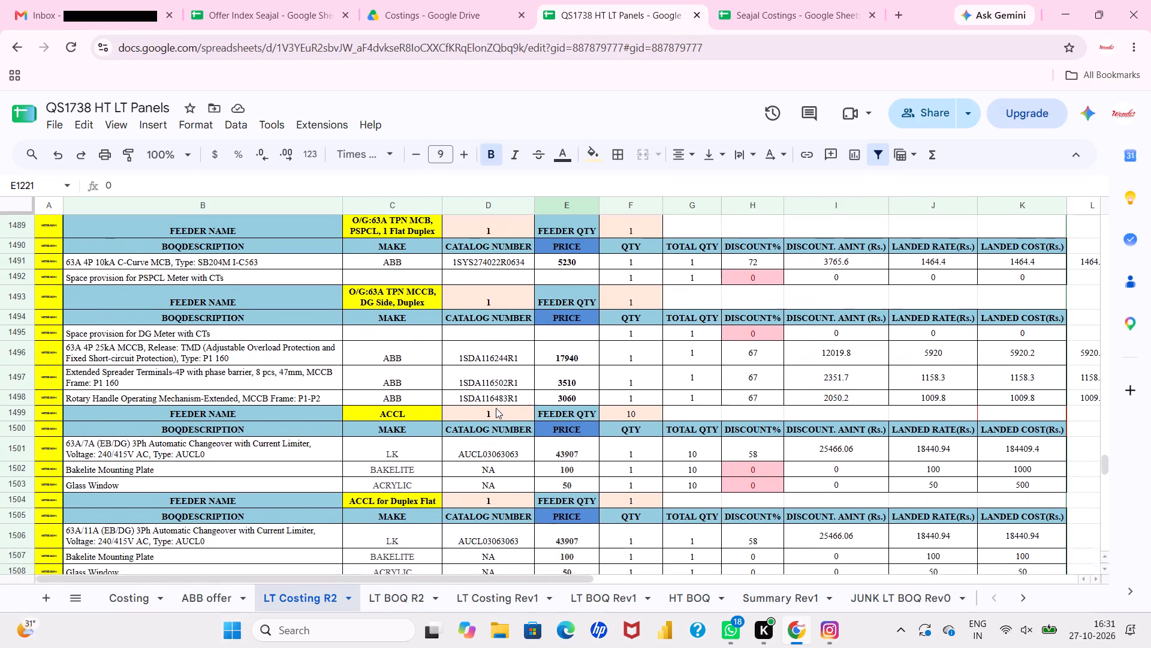
{"action": "scroll", "coordinate": [496, 408], "scroll_direction": "down", "scroll_amount": 2}
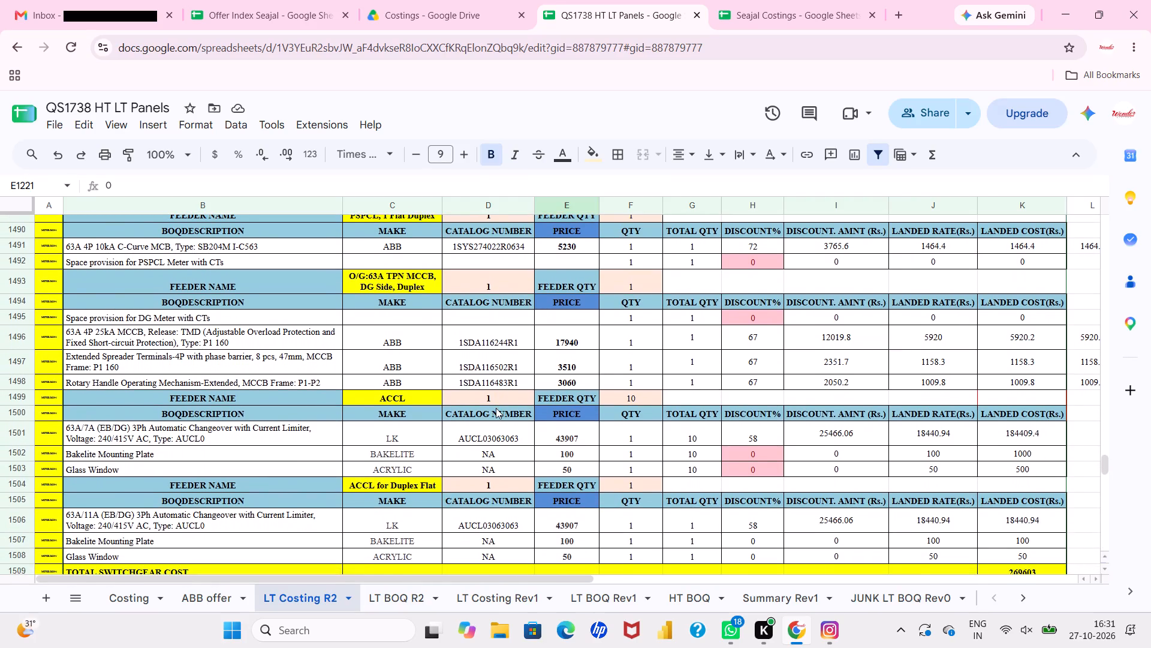
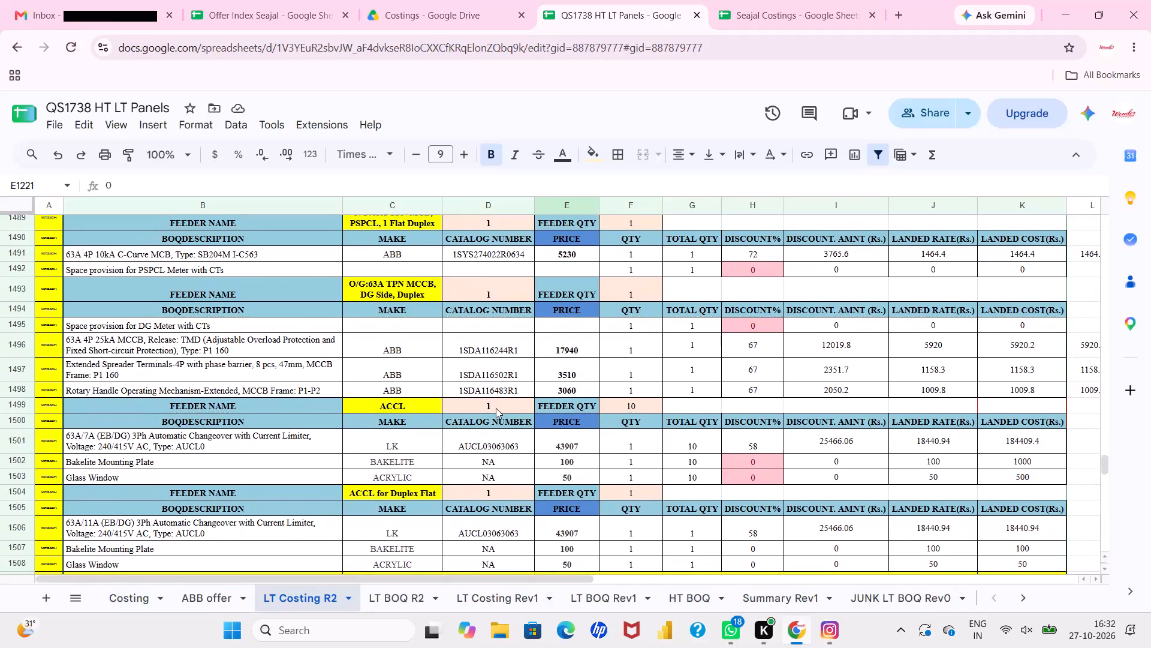
Examine the Meter Box-1 ACCL and ACCL for Duplex Flat feeder rows, down to the total switchgear cost row.
{"action": "scroll", "coordinate": [496, 408], "scroll_direction": "up", "scroll_amount": 2}
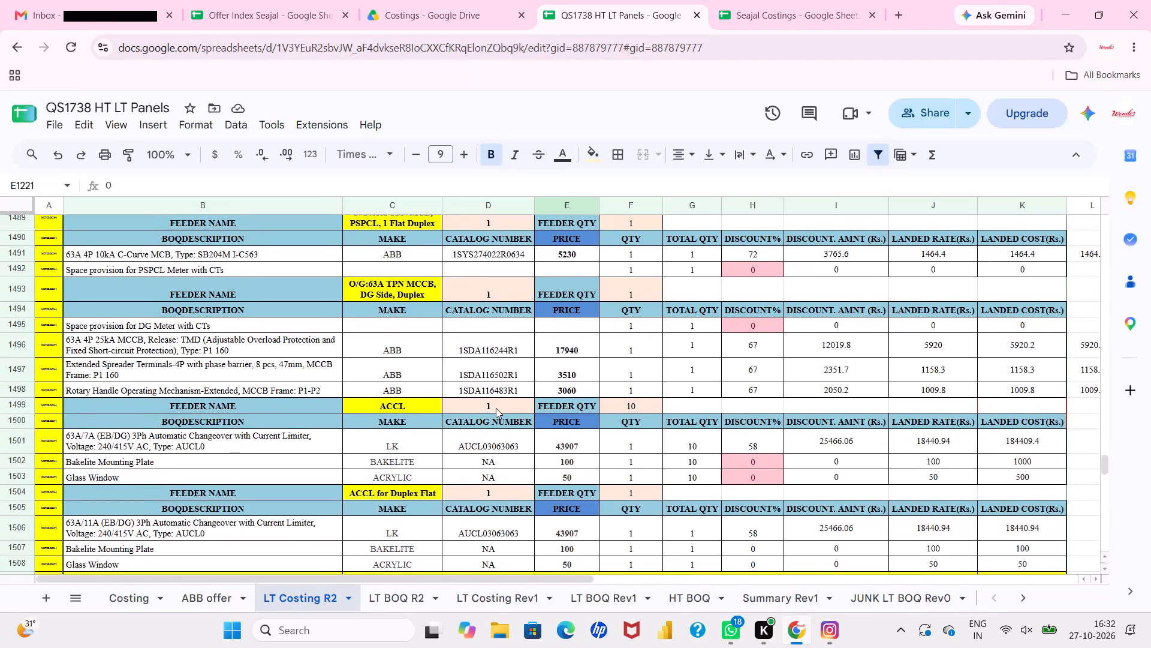
{"action": "scroll", "coordinate": [496, 408], "scroll_direction": "up", "scroll_amount": 1}
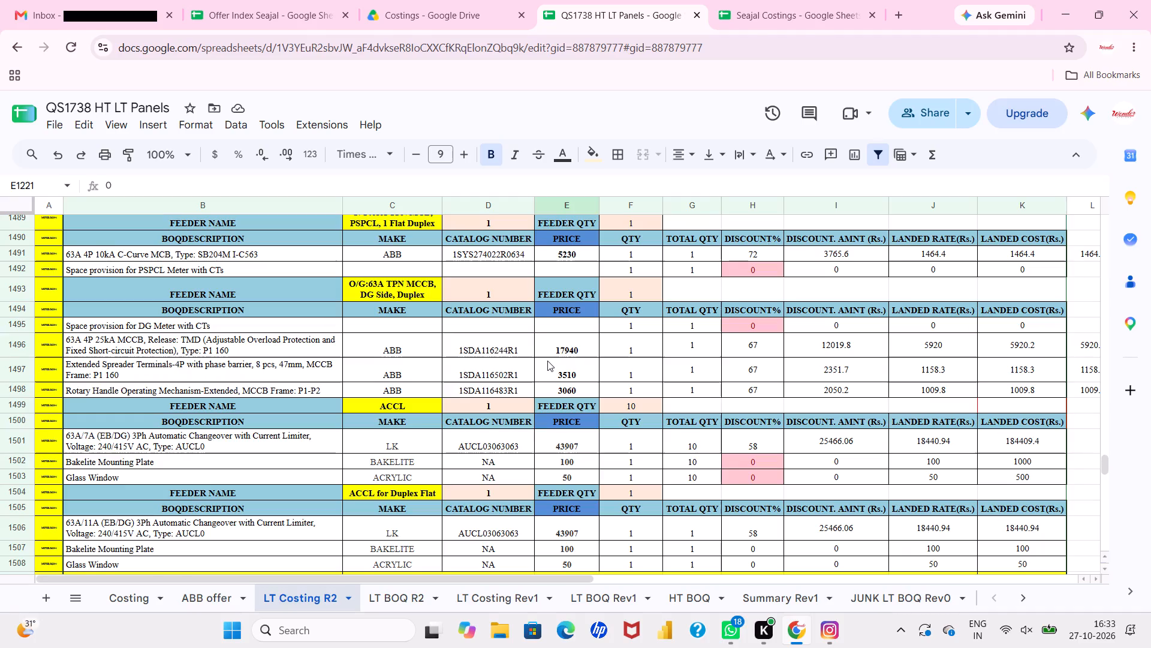
{"action": "left_click", "coordinate": [513, 412]}
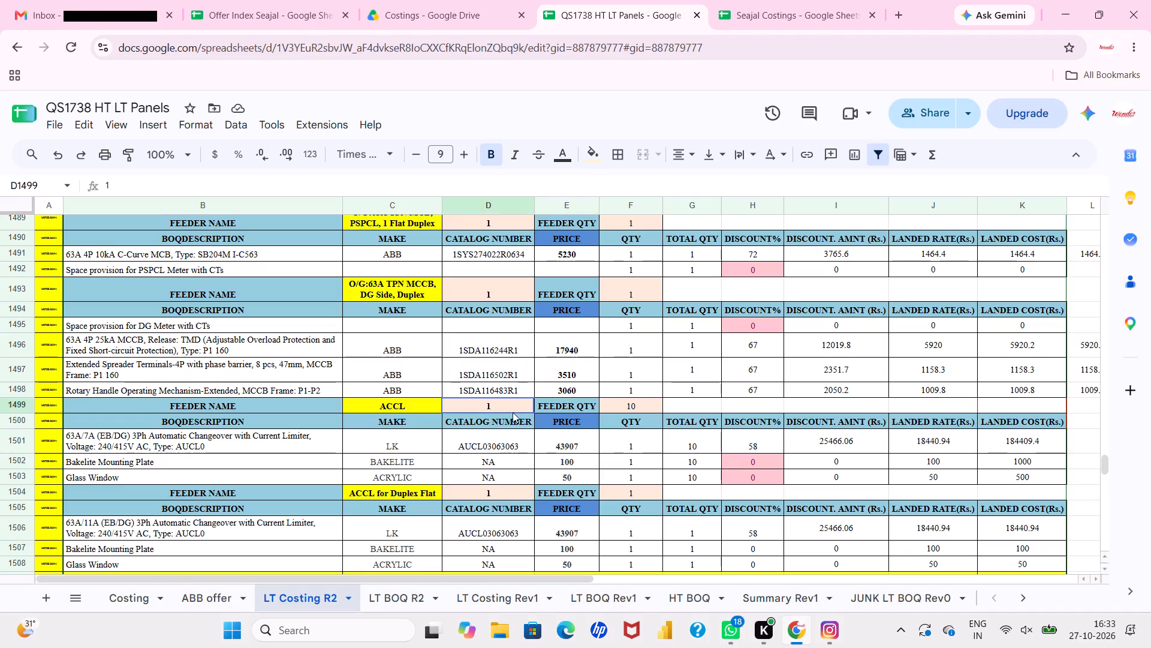
{"action": "left_click", "coordinate": [512, 415]}
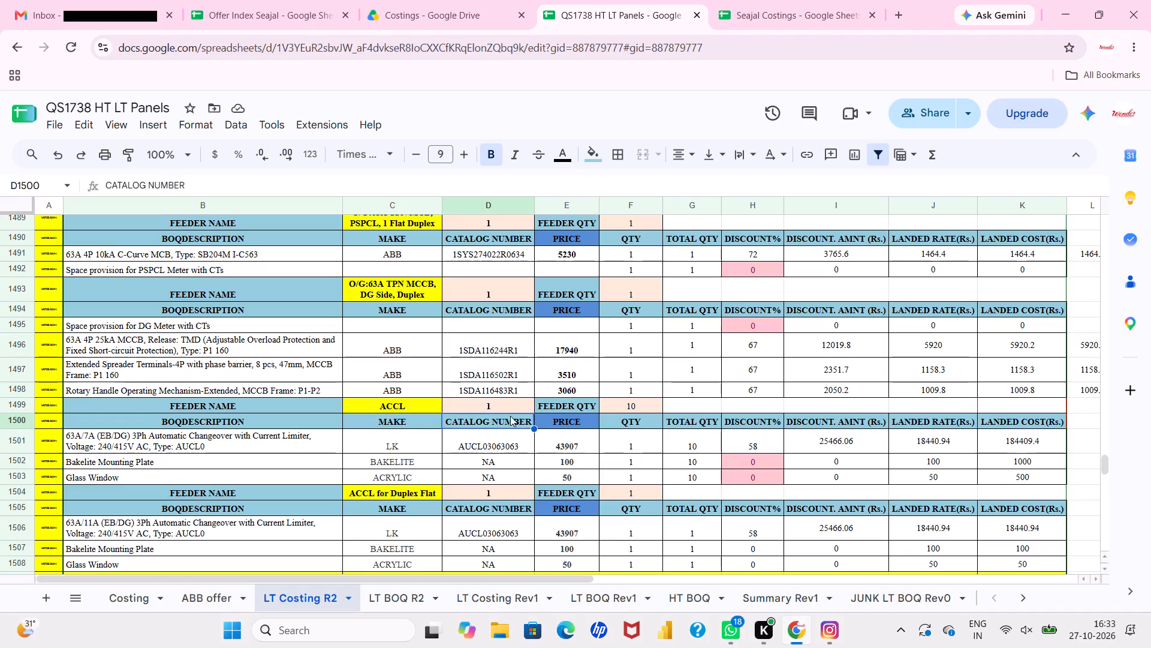
{"action": "left_click", "coordinate": [399, 424]}
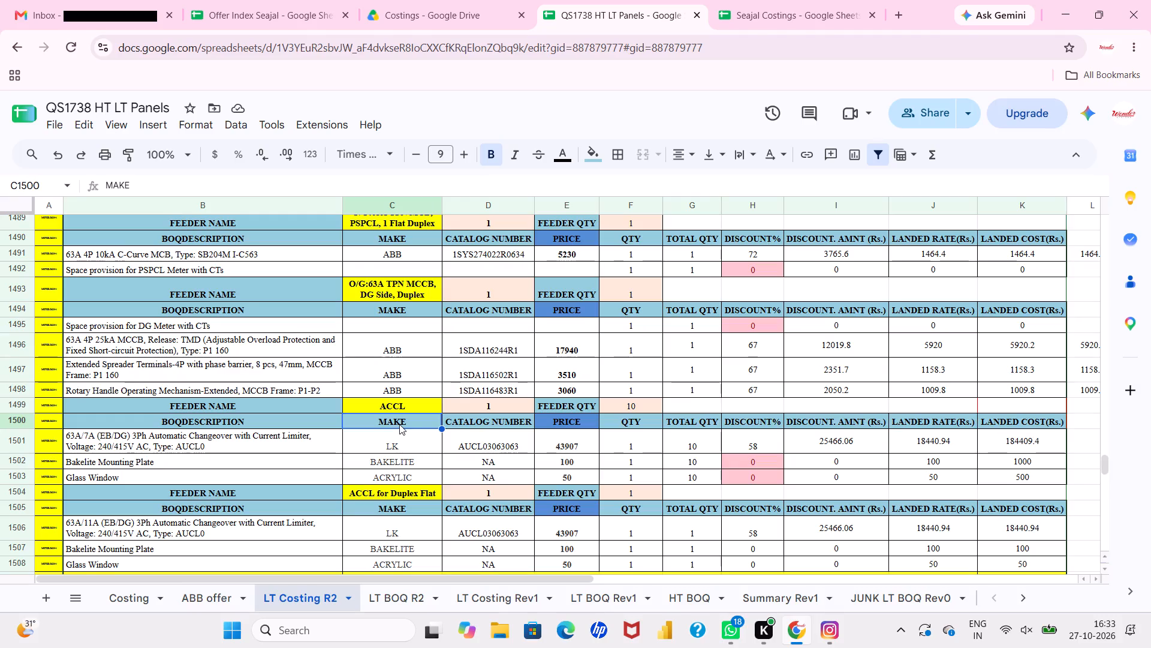
{"action": "scroll", "coordinate": [391, 439], "scroll_direction": "down", "scroll_amount": 2}
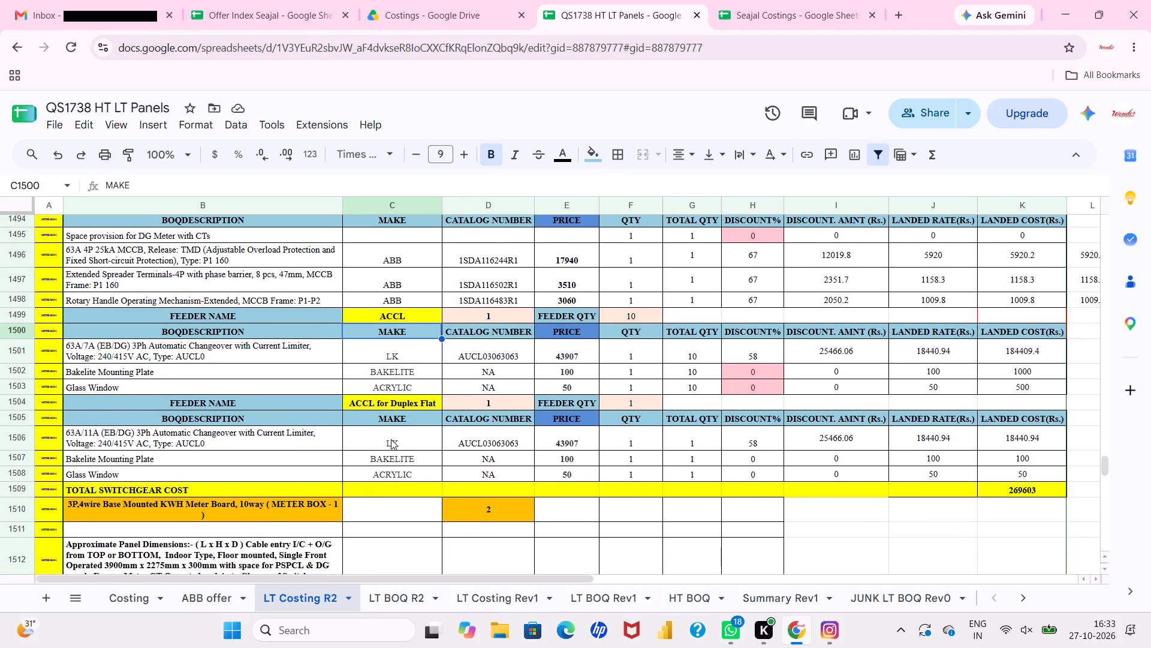
Copy the whole LT BOQ R2 table, from the Main LT Panel-1 header down to the last Meter Box-9 row, A2:F1398.
{"action": "left_click", "coordinate": [388, 598]}
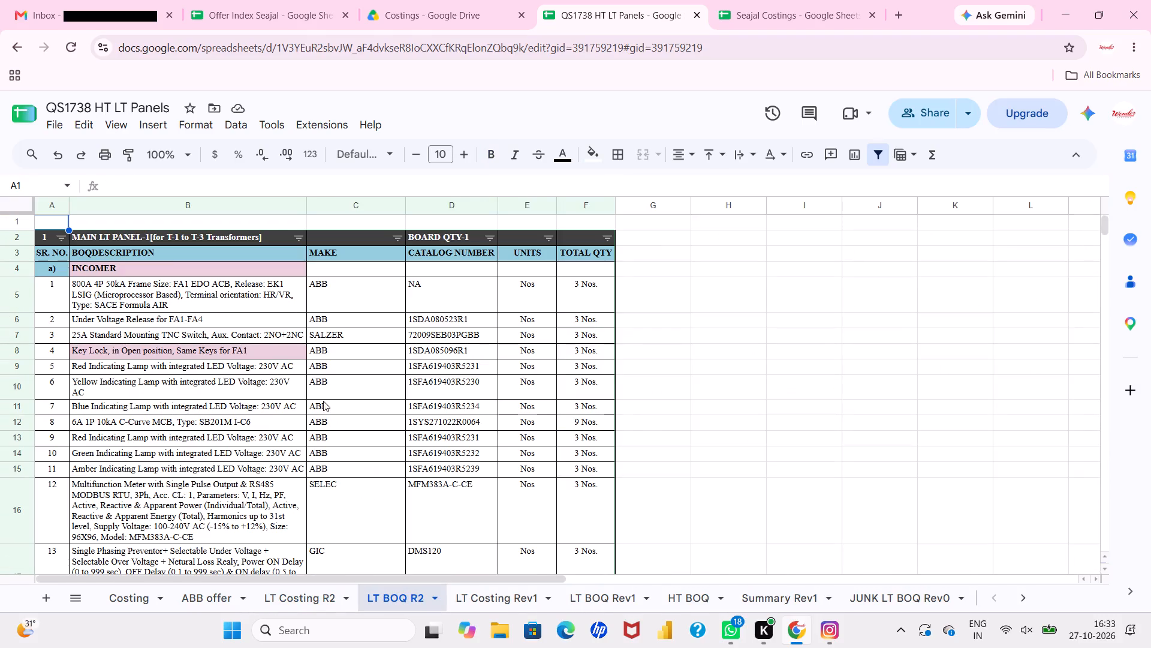
{"action": "left_click_drag", "start_coordinate": [50, 239], "coordinate": [587, 647]}
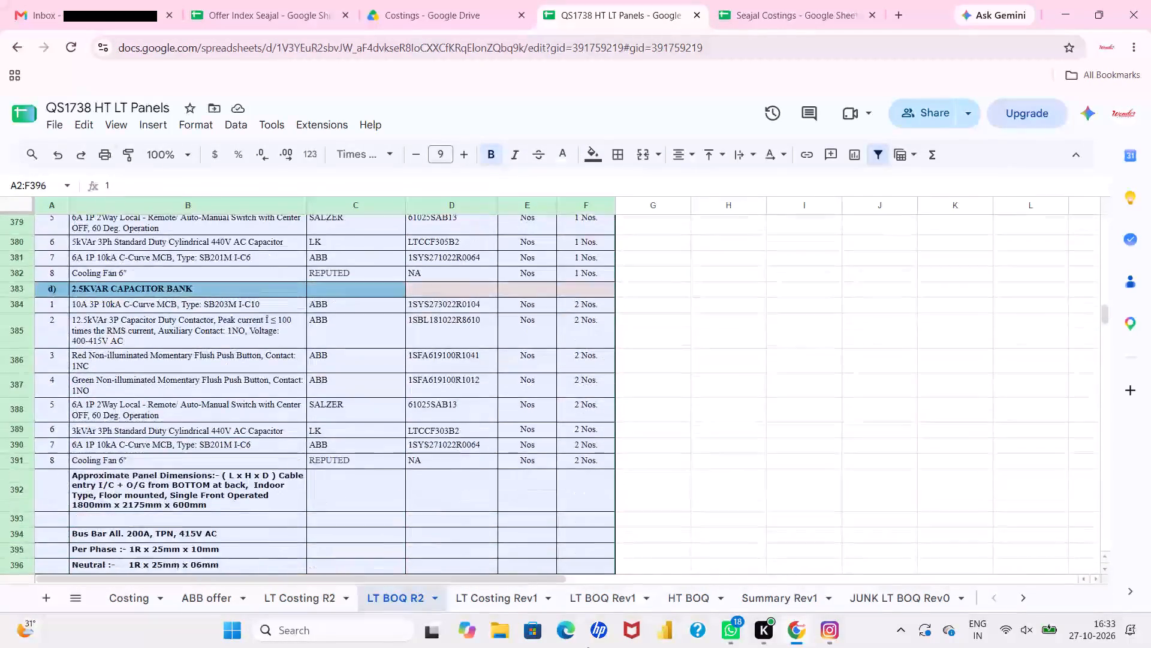
{"action": "left_click_drag", "start_coordinate": [587, 647], "coordinate": [586, 647]}
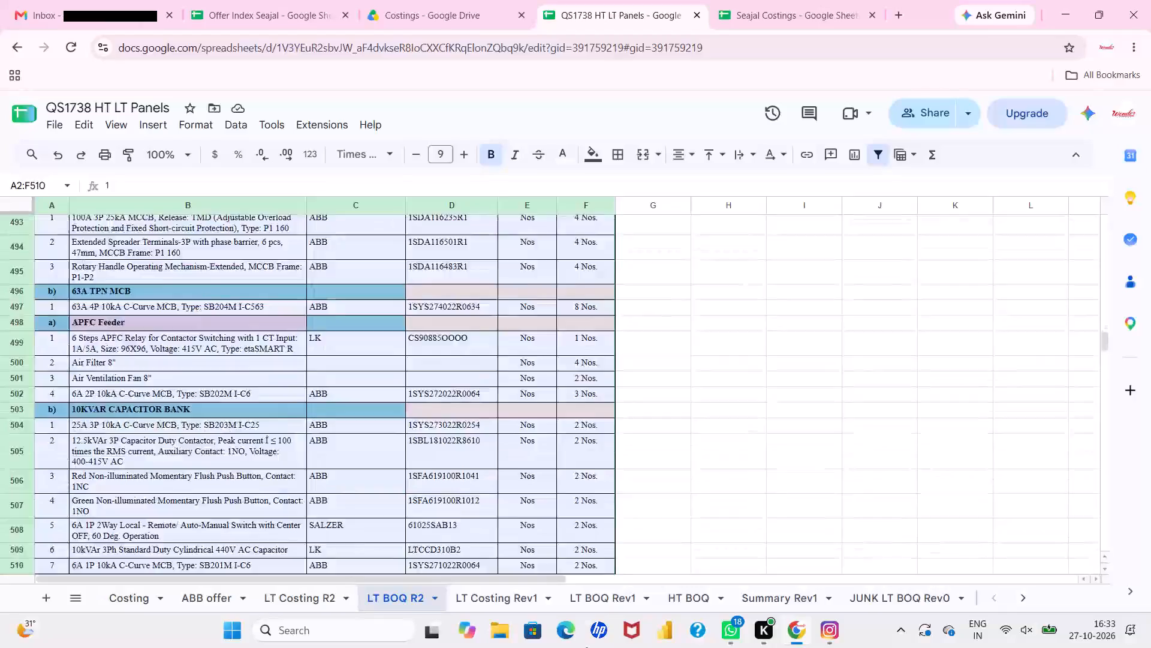
{"action": "left_click_drag", "start_coordinate": [586, 647], "coordinate": [577, 647]}
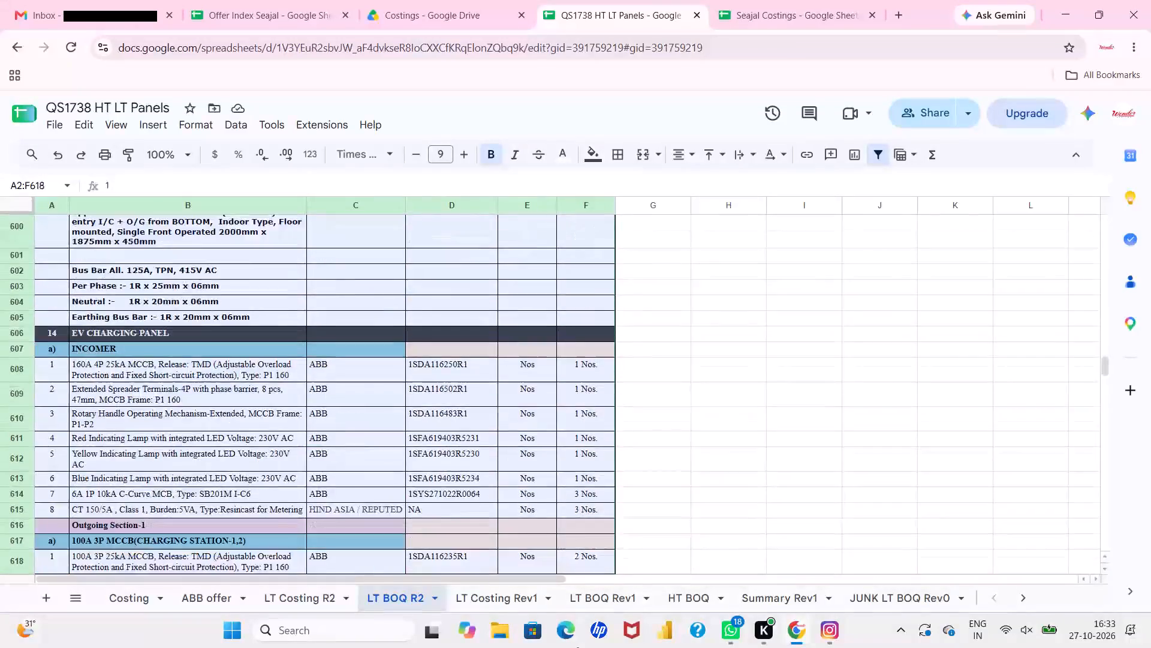
{"action": "left_click_drag", "start_coordinate": [577, 647], "coordinate": [586, 647]}
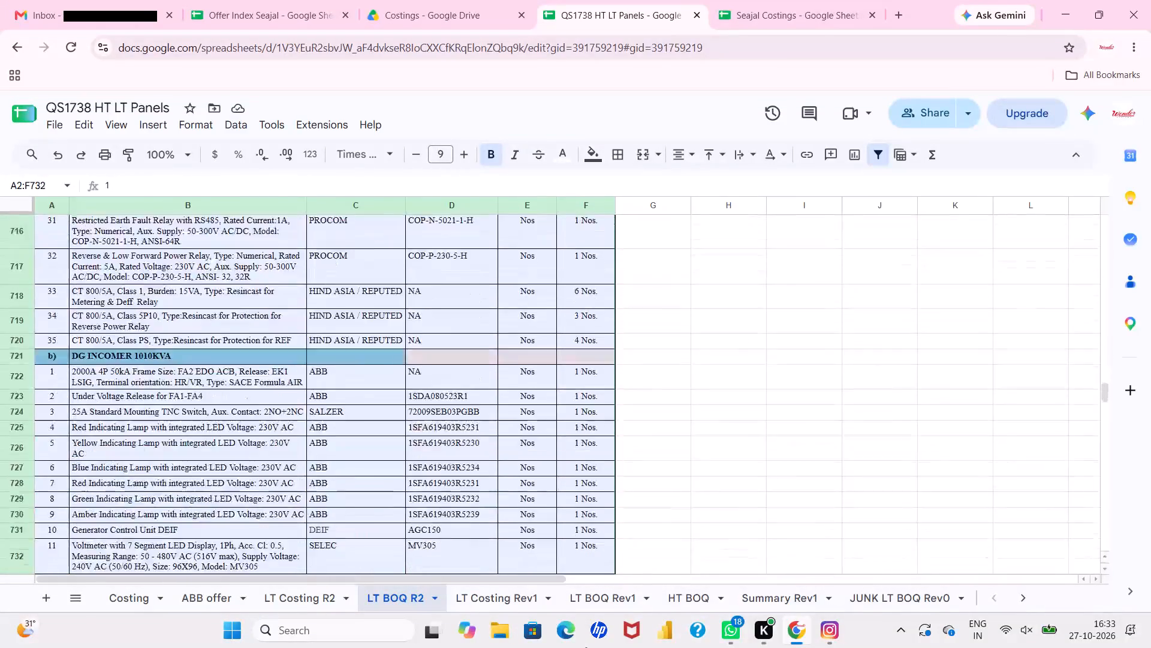
{"action": "left_click_drag", "start_coordinate": [586, 647], "coordinate": [581, 647]}
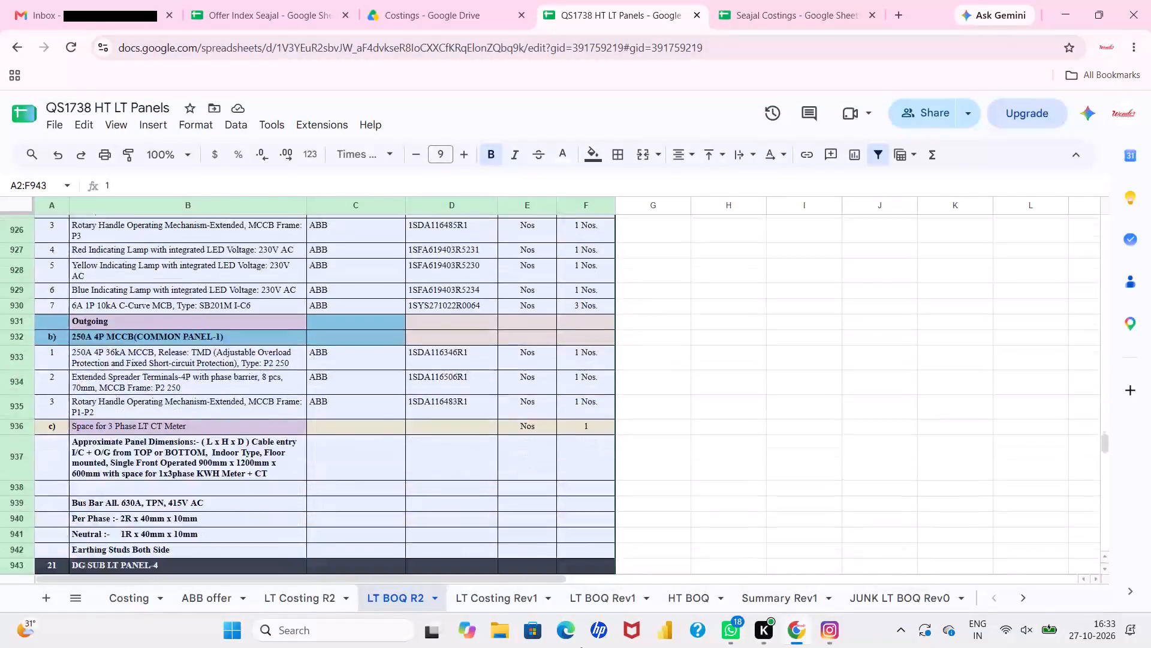
{"action": "left_click_drag", "start_coordinate": [581, 647], "coordinate": [589, 647]}
{"action": "key", "text": "ctrl+shift+Down"}
{"action": "key", "text": "ctrl+shift+Down"}
{"action": "key", "text": "ctrl+shift+Down"}
{"action": "key", "text": "ctrl+shift+Down"}
{"action": "key", "text": "ctrl+shift+Down"}
{"action": "key", "text": "ctrl+shift+Down"}
{"action": "key", "text": "ctrl+shift+Down"}
{"action": "key", "text": "ctrl+shift+Down"}
{"action": "key", "text": "ctrl+shift+Down"}
{"action": "key", "text": "ctrl+shift+Down"}
{"action": "key", "text": "ctrl+shift+Down"}
{"action": "key", "text": "ctrl+shift+Down"}
{"action": "key", "text": "ctrl+shift+Down"}
{"action": "key", "text": "ctrl+shift+Down"}
{"action": "key", "text": "ctrl+shift+Down"}
{"action": "key", "text": "ctrl+shift+Down"}
{"action": "key", "text": "ctrl+shift+Down"}
{"action": "key", "text": "ctrl+shift+Down"}
{"action": "key", "text": "ctrl+shift+Down"}
{"action": "key", "text": "ctrl+shift+Down"}
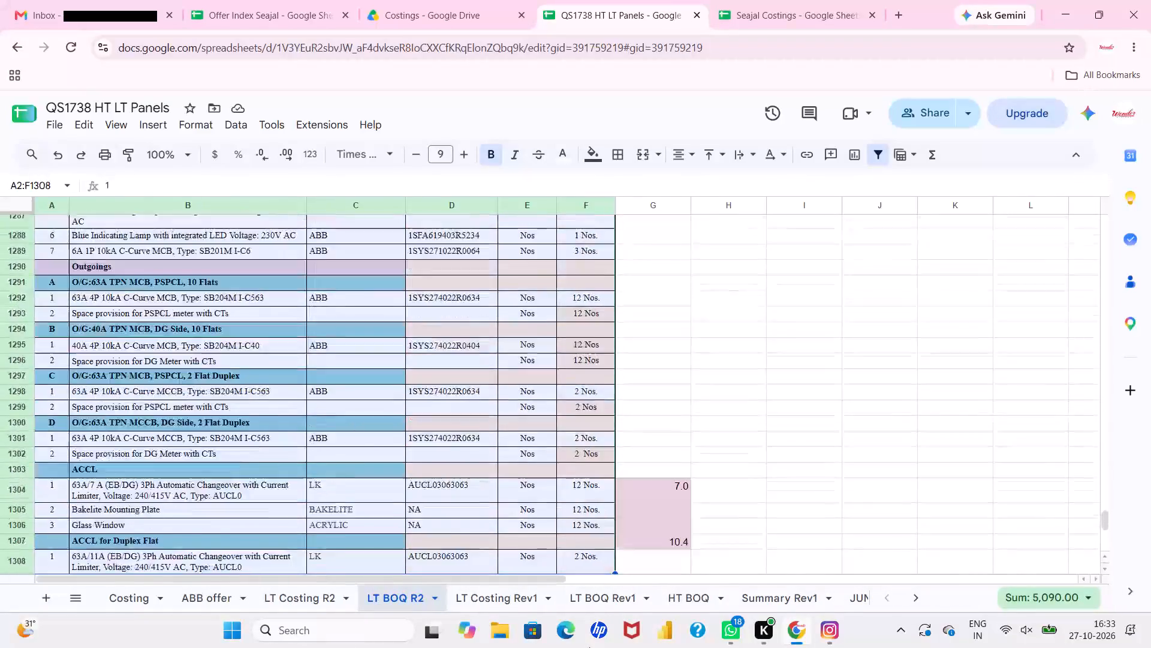
{"action": "key", "text": "ctrl+c"}
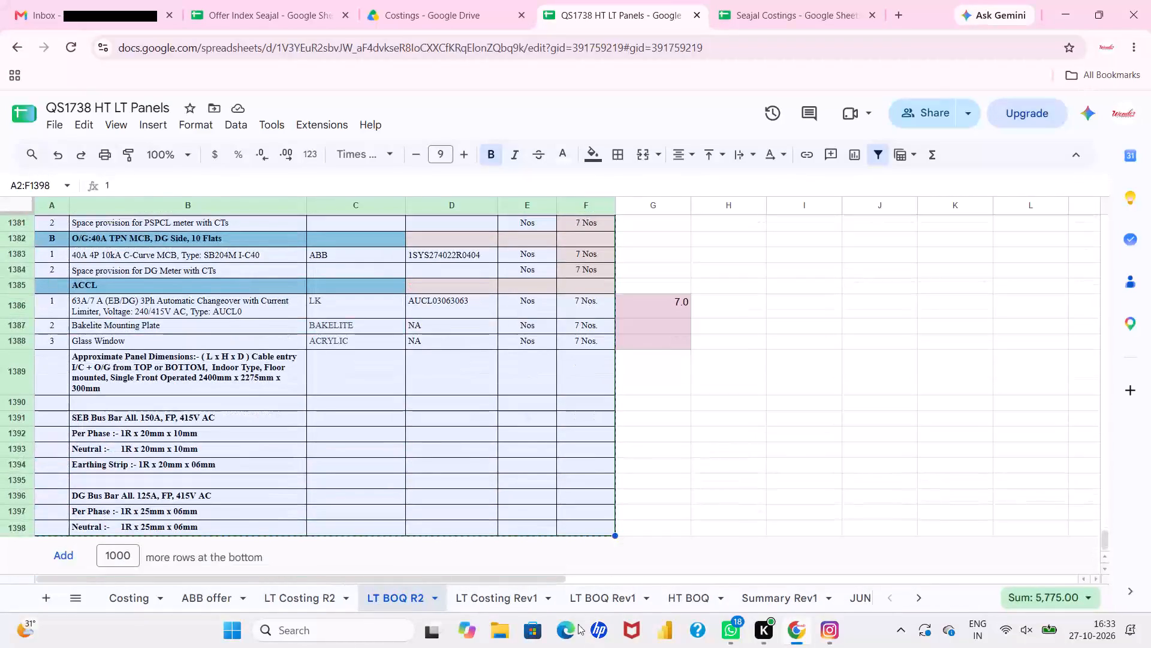
Look through the LT BOQ R2 meter box sections, from Meter Box-9 back to the ACCL for Duplex Flat rows around row 1219.
{"action": "scroll", "coordinate": [518, 530], "scroll_direction": "up", "scroll_amount": 1}
{"action": "scroll", "coordinate": [521, 449], "scroll_direction": "up", "scroll_amount": 4}
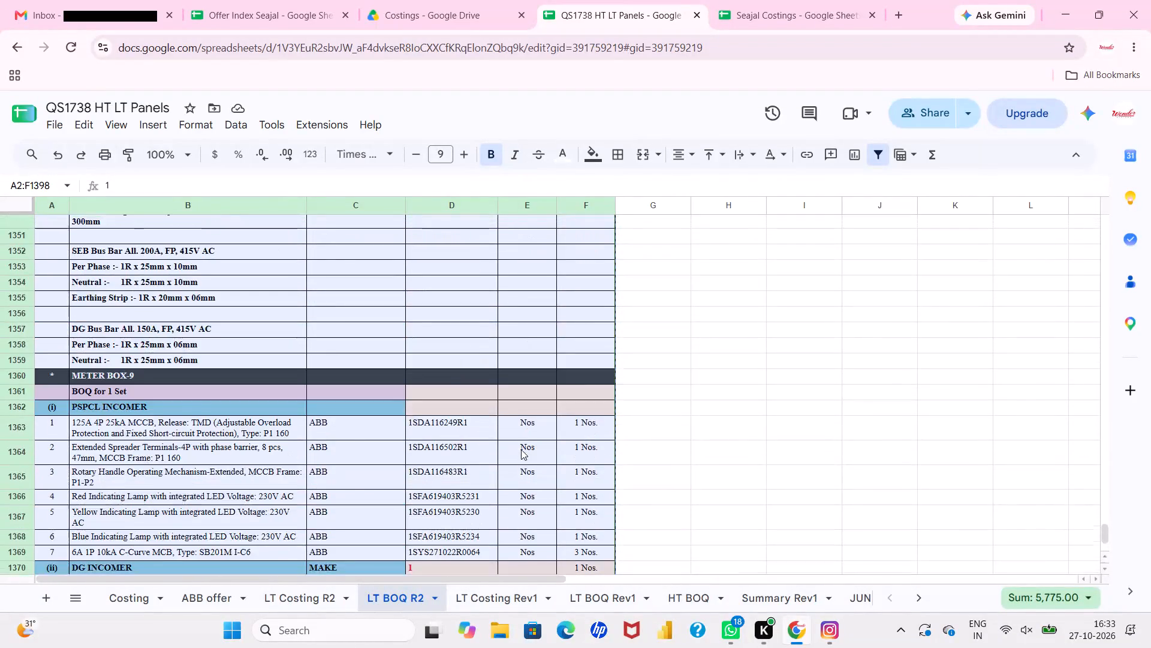
{"action": "scroll", "coordinate": [521, 449], "scroll_direction": "up", "scroll_amount": 5}
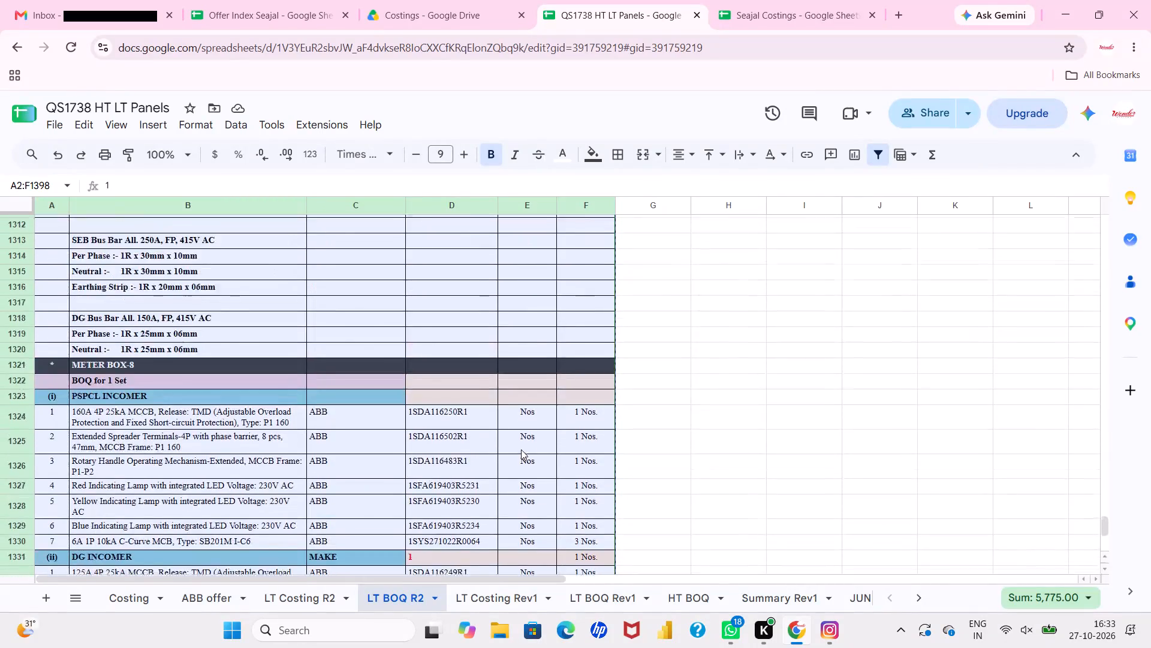
{"action": "scroll", "coordinate": [521, 449], "scroll_direction": "up", "scroll_amount": 7}
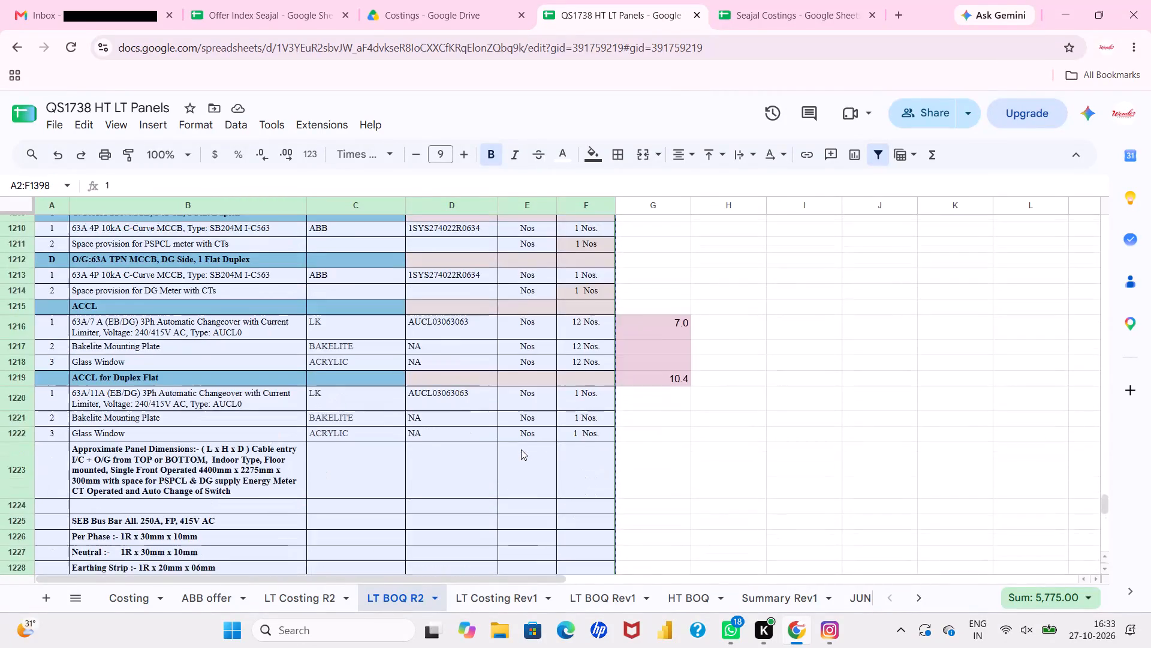
{"action": "scroll", "coordinate": [521, 449], "scroll_direction": "up", "scroll_amount": 1}
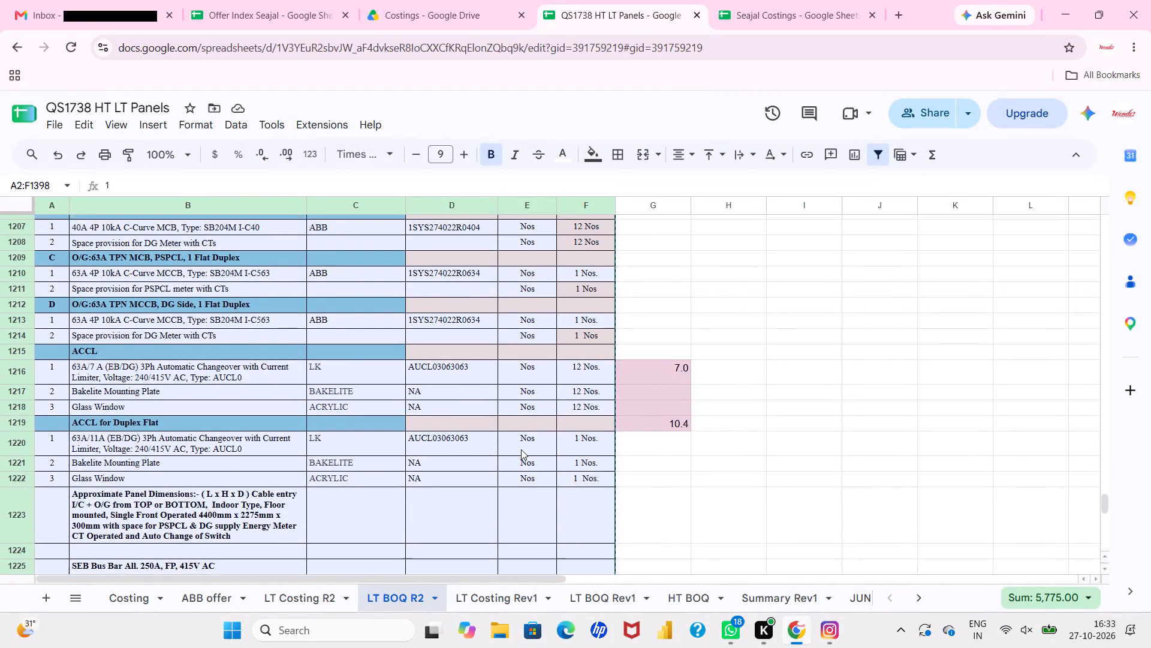
{"action": "scroll", "coordinate": [521, 449], "scroll_direction": "up", "scroll_amount": 1}
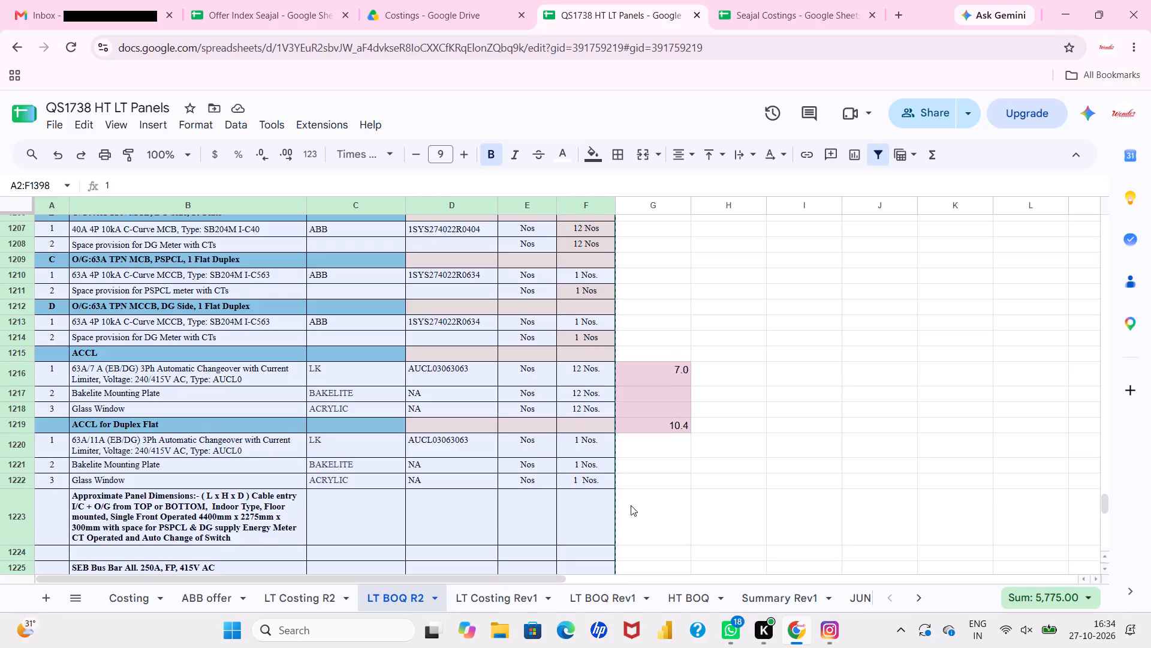
{"action": "left_click", "coordinate": [429, 432]}
Select columns B to G of the LT Costing R2 sheet, from the Main LT Panel-1 header at B39 down through the Common Service Panel-2A header.
{"action": "left_click", "coordinate": [319, 602]}
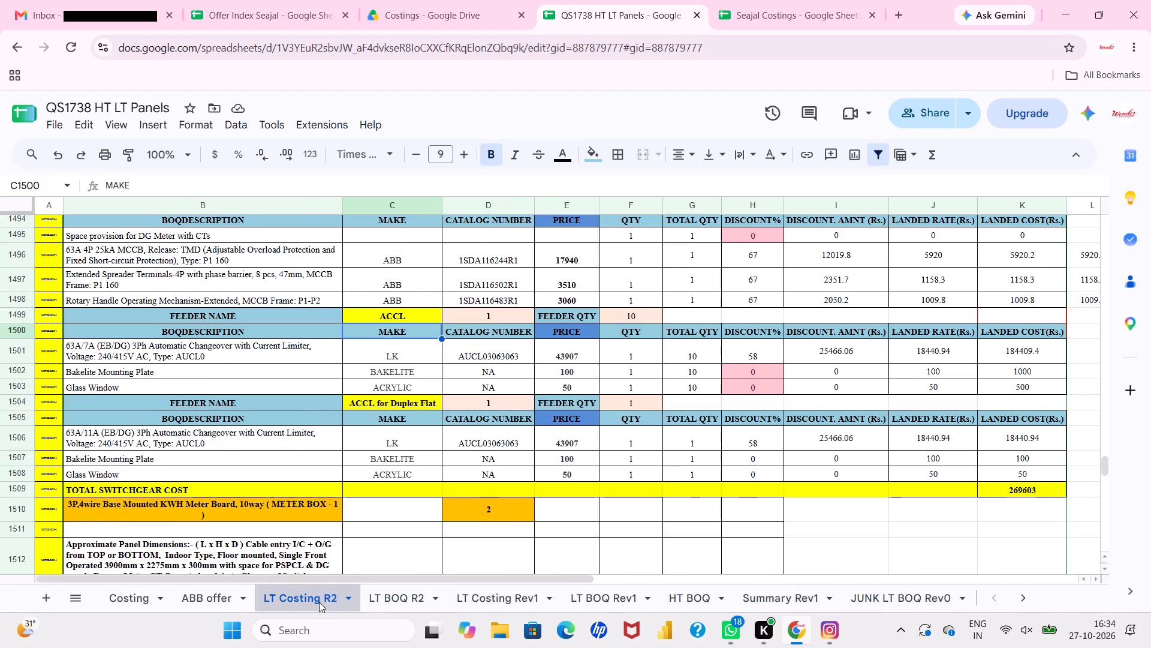
{"action": "scroll", "coordinate": [303, 376], "scroll_direction": "up", "scroll_amount": 20}
{"action": "scroll", "coordinate": [303, 376], "scroll_direction": "up", "scroll_amount": 11}
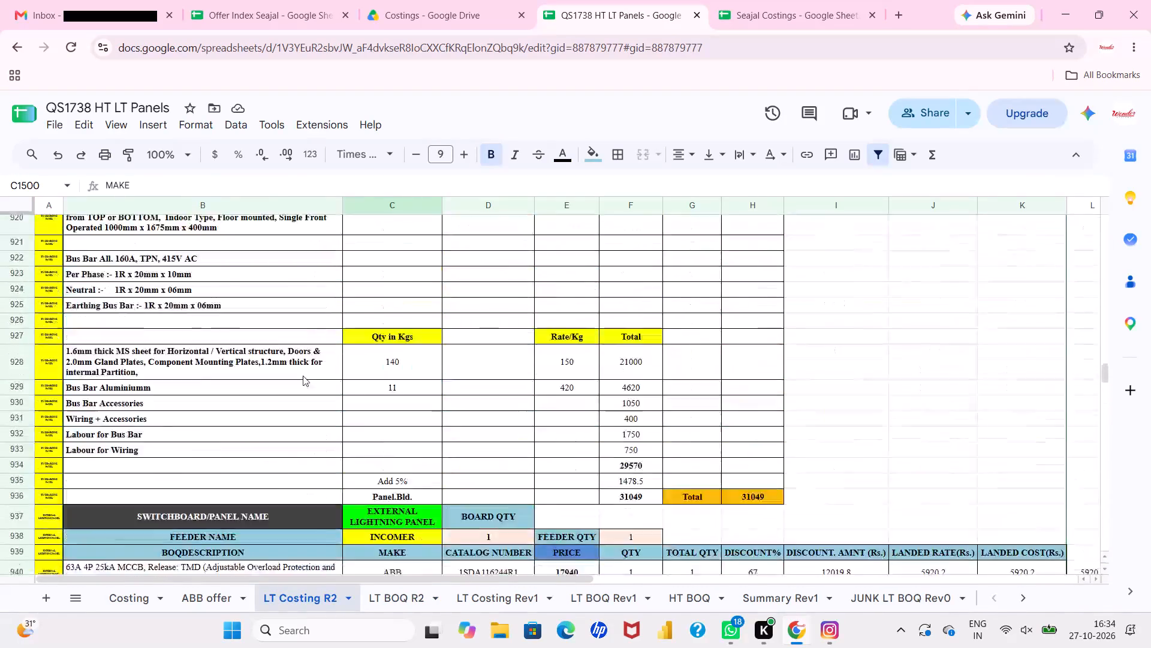
{"action": "scroll", "coordinate": [303, 376], "scroll_direction": "up", "scroll_amount": 20}
{"action": "scroll", "coordinate": [303, 376], "scroll_direction": "up", "scroll_amount": 10}
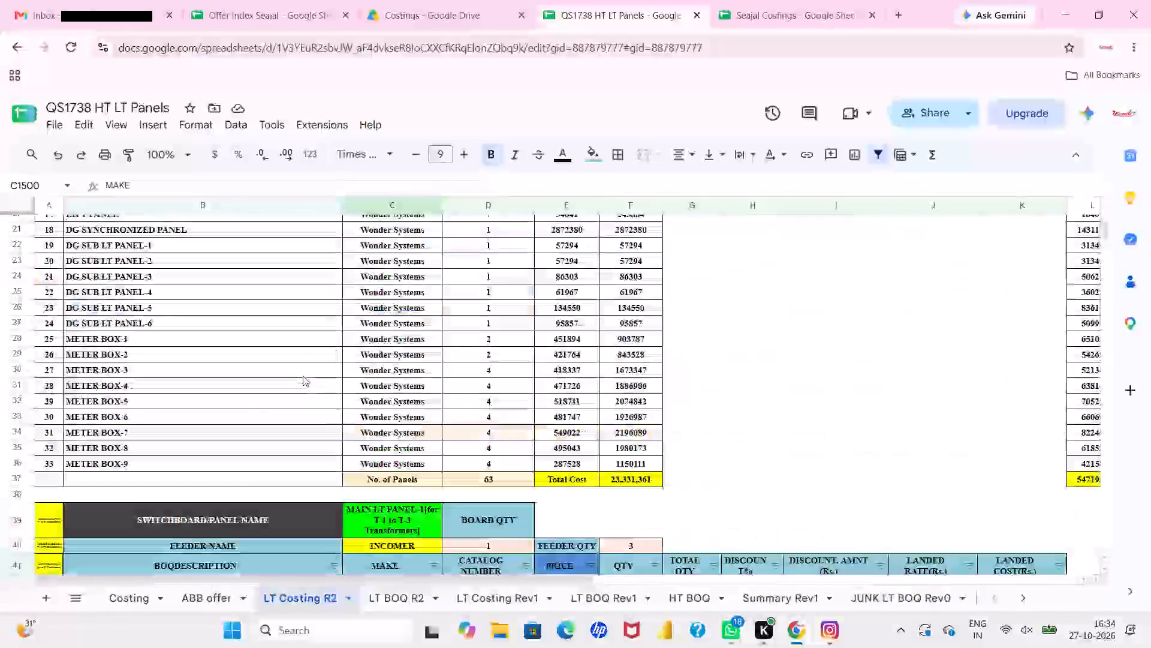
{"action": "scroll", "coordinate": [303, 376], "scroll_direction": "down", "scroll_amount": 6}
{"action": "left_click_drag", "start_coordinate": [290, 229], "coordinate": [554, 299]}
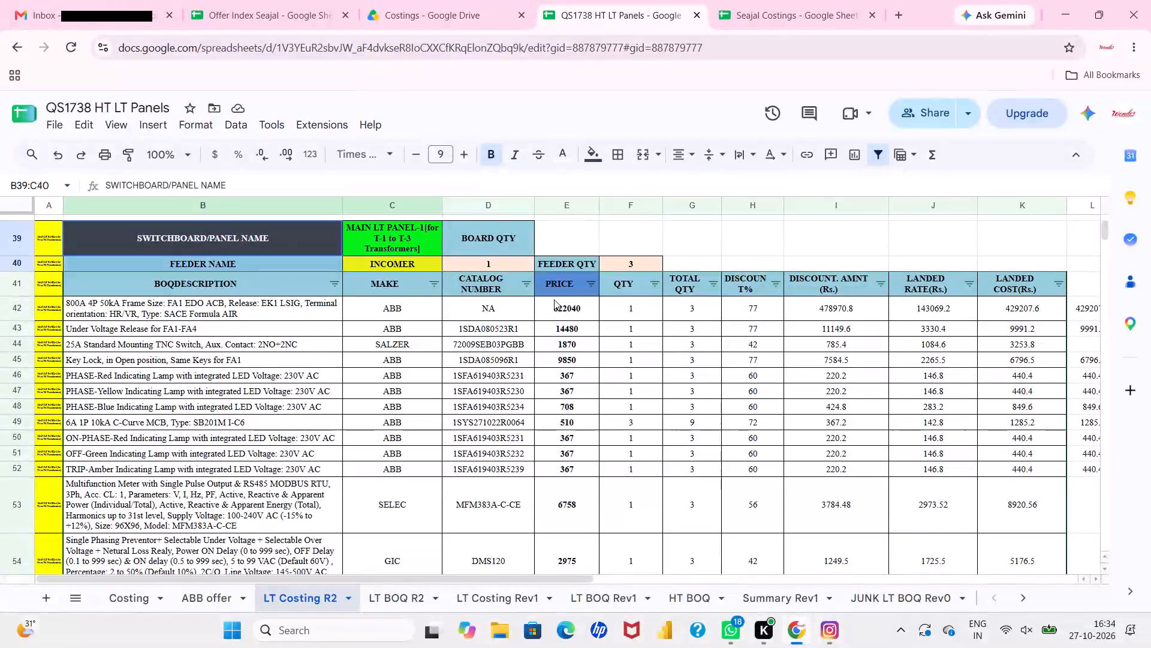
{"action": "left_click_drag", "start_coordinate": [554, 299], "coordinate": [698, 643]}
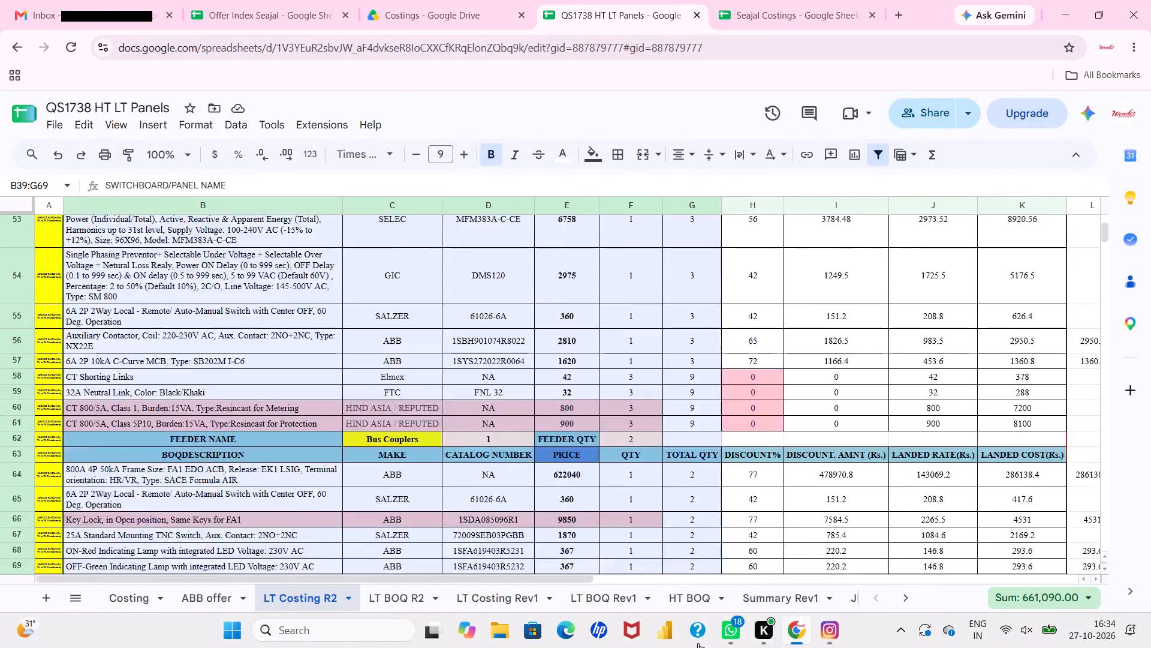
{"action": "left_click_drag", "start_coordinate": [698, 643], "coordinate": [696, 647]}
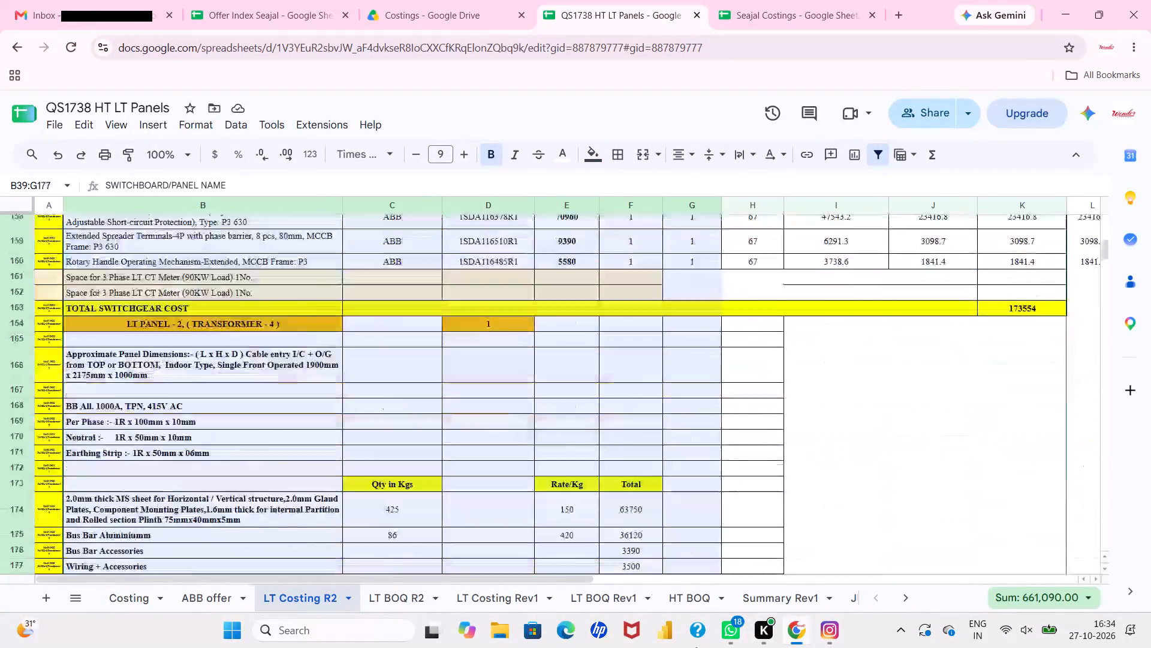
{"action": "left_click_drag", "start_coordinate": [696, 647], "coordinate": [693, 647]}
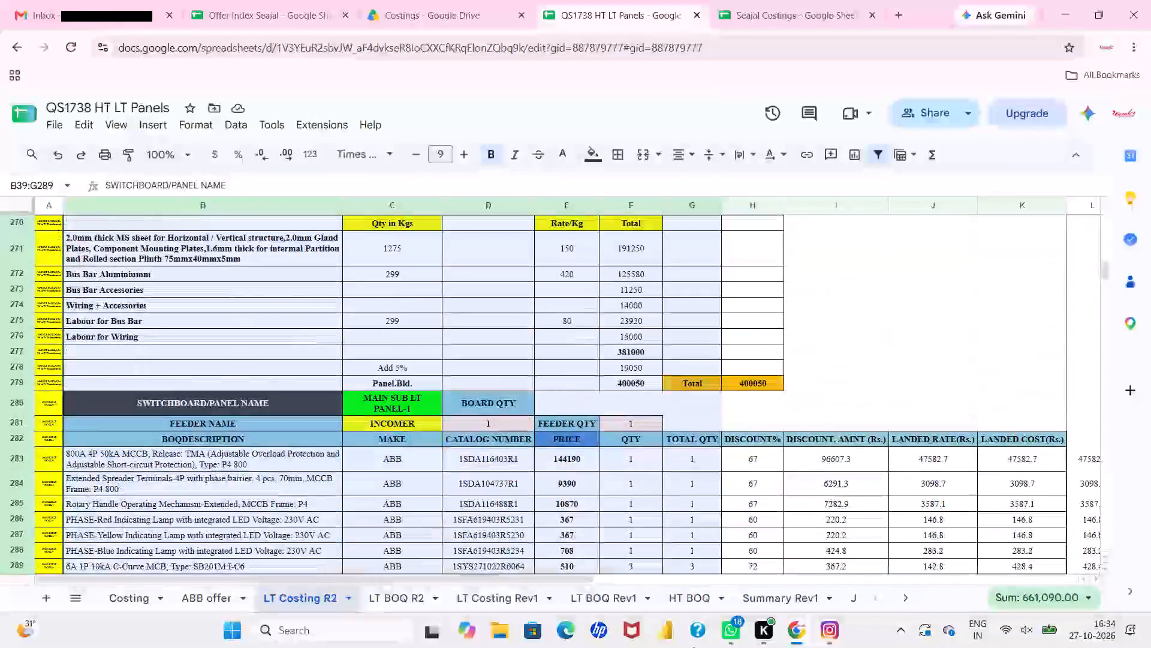
{"action": "left_click_drag", "start_coordinate": [693, 647], "coordinate": [691, 647]}
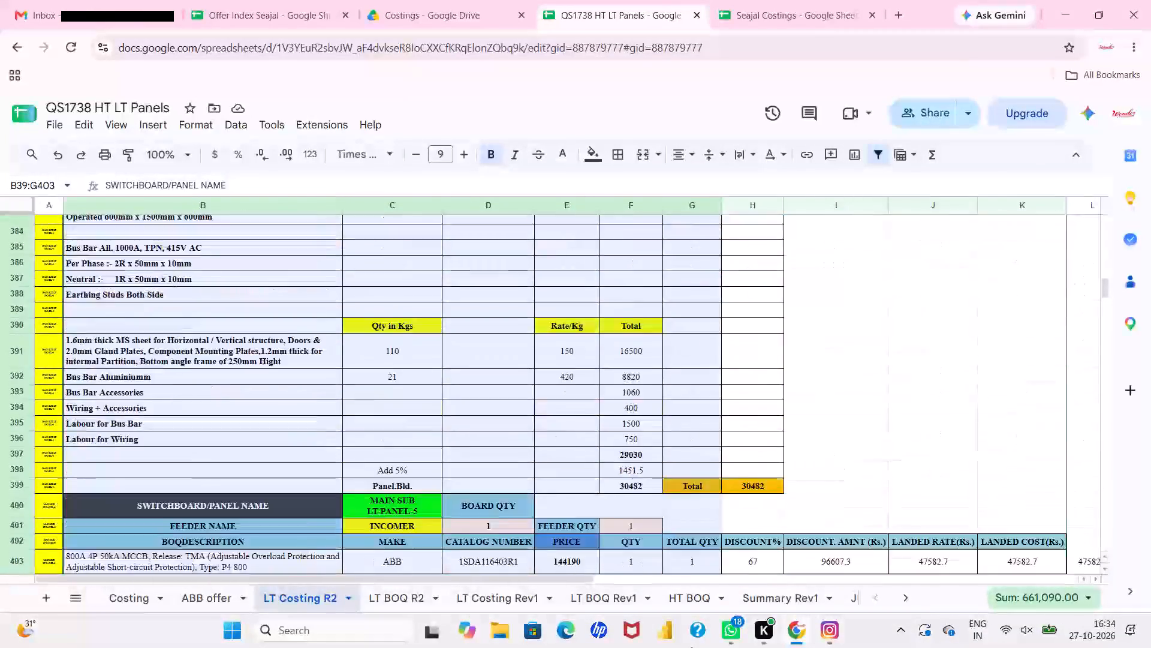
{"action": "left_click_drag", "start_coordinate": [691, 647], "coordinate": [691, 647]}
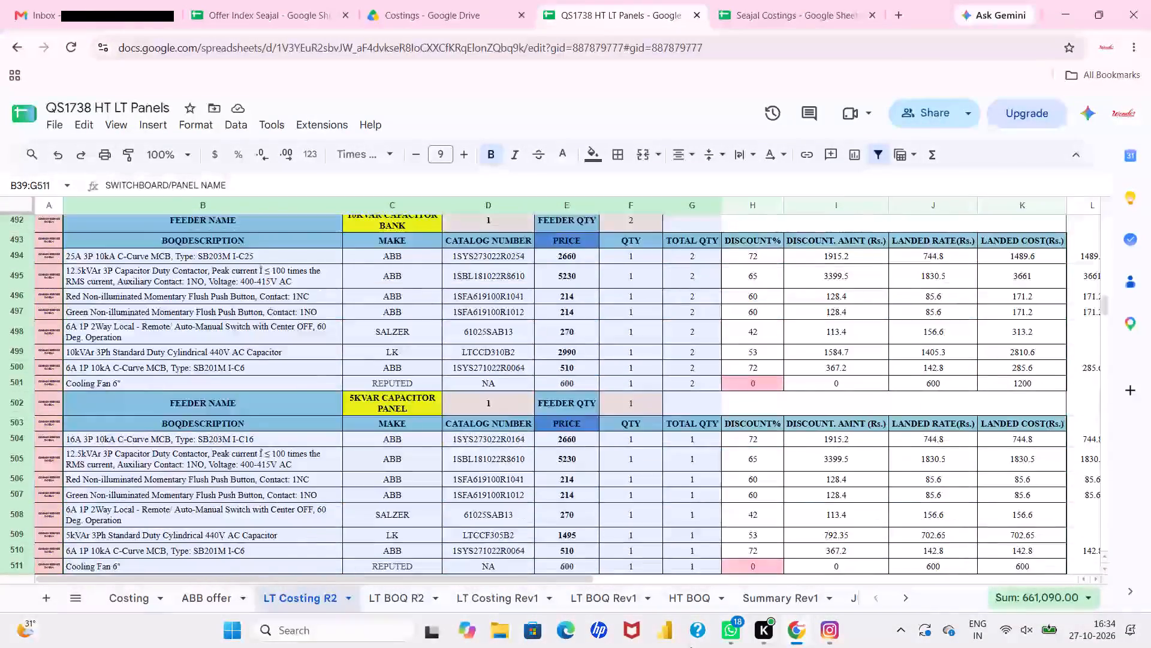
{"action": "left_click_drag", "start_coordinate": [691, 647], "coordinate": [690, 647]}
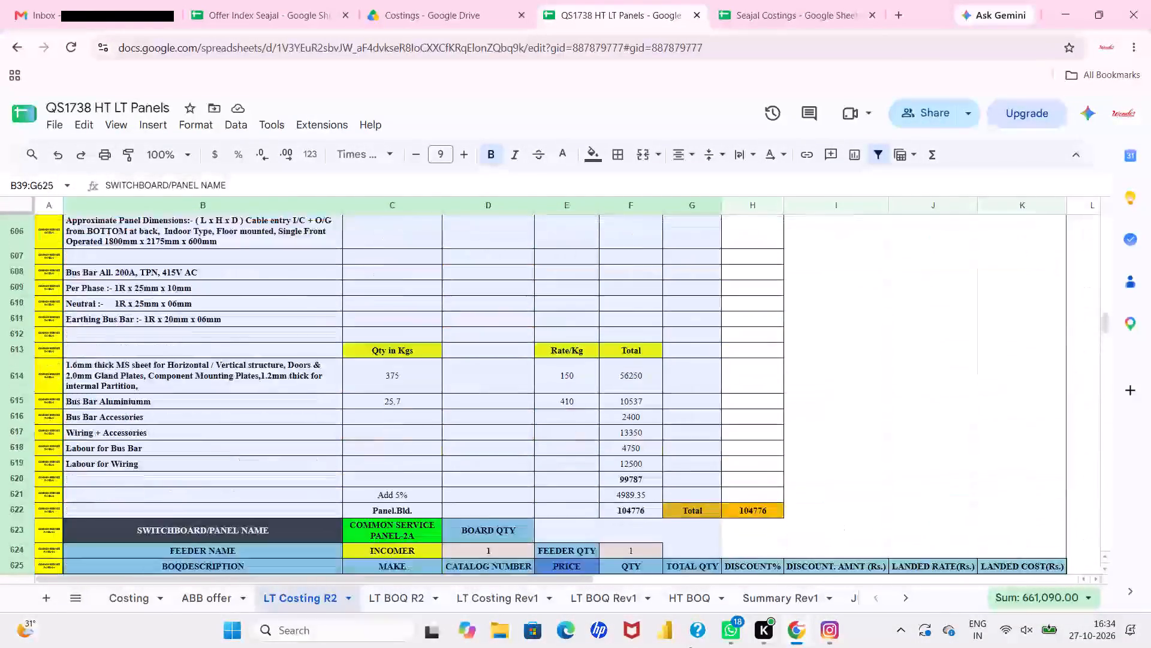
{"action": "left_click_drag", "start_coordinate": [690, 647], "coordinate": [689, 647]}
Examine the Meter Box-9 section of the LT BOQ R2 sheet, from its bus bar rows back through the outgoings and incomers to its header.
{"action": "left_click", "coordinate": [380, 600]}
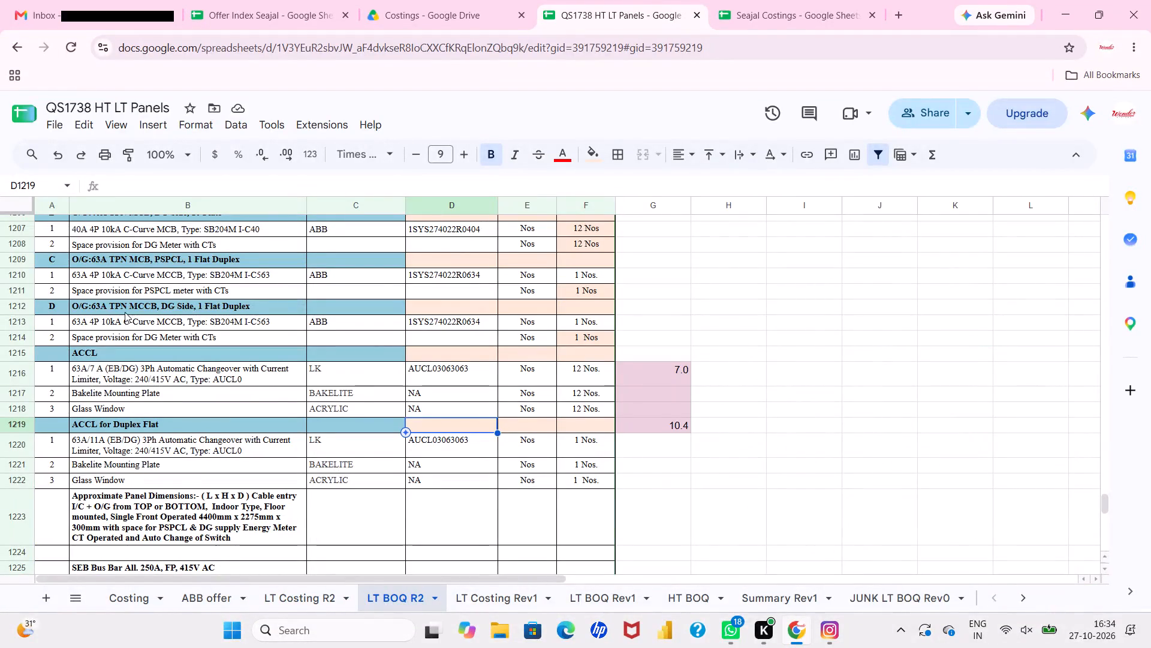
{"action": "scroll", "coordinate": [123, 296], "scroll_direction": "down", "scroll_amount": 16}
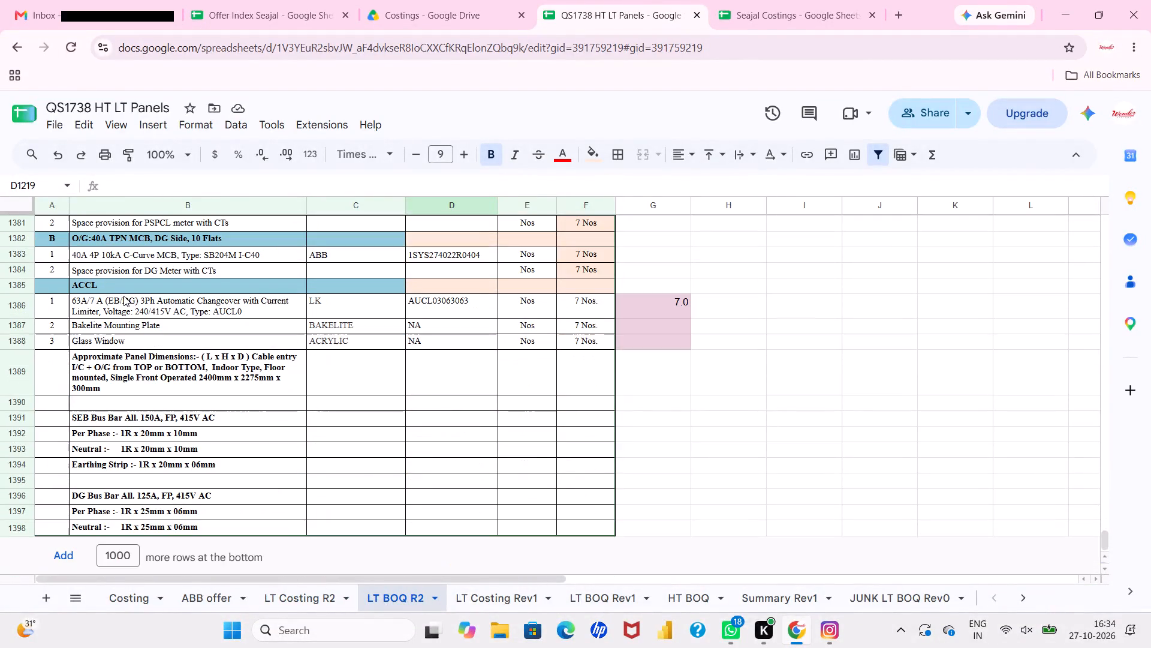
{"action": "scroll", "coordinate": [123, 296], "scroll_direction": "up", "scroll_amount": 2}
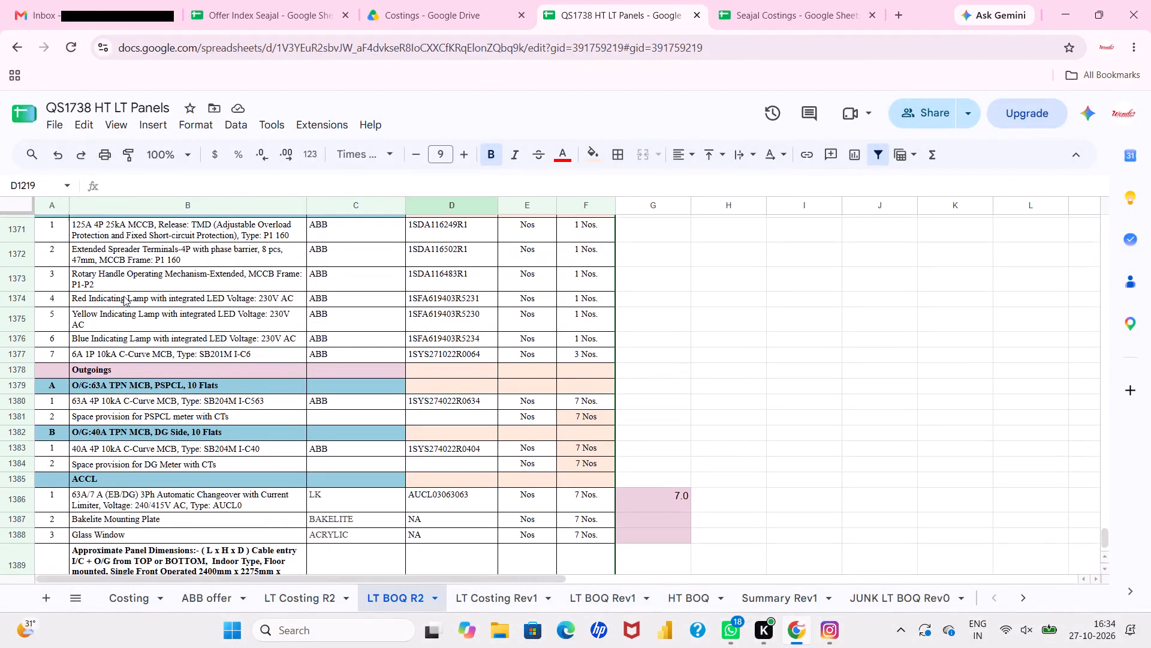
{"action": "scroll", "coordinate": [123, 296], "scroll_direction": "up", "scroll_amount": 2}
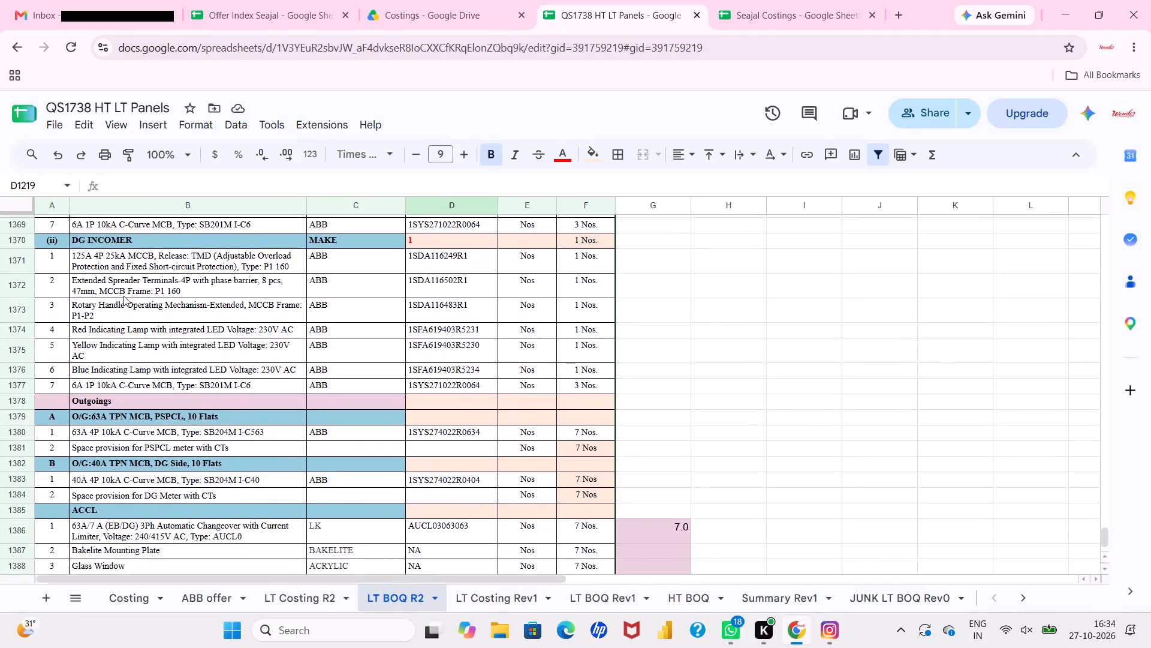
{"action": "scroll", "coordinate": [123, 296], "scroll_direction": "up", "scroll_amount": 1}
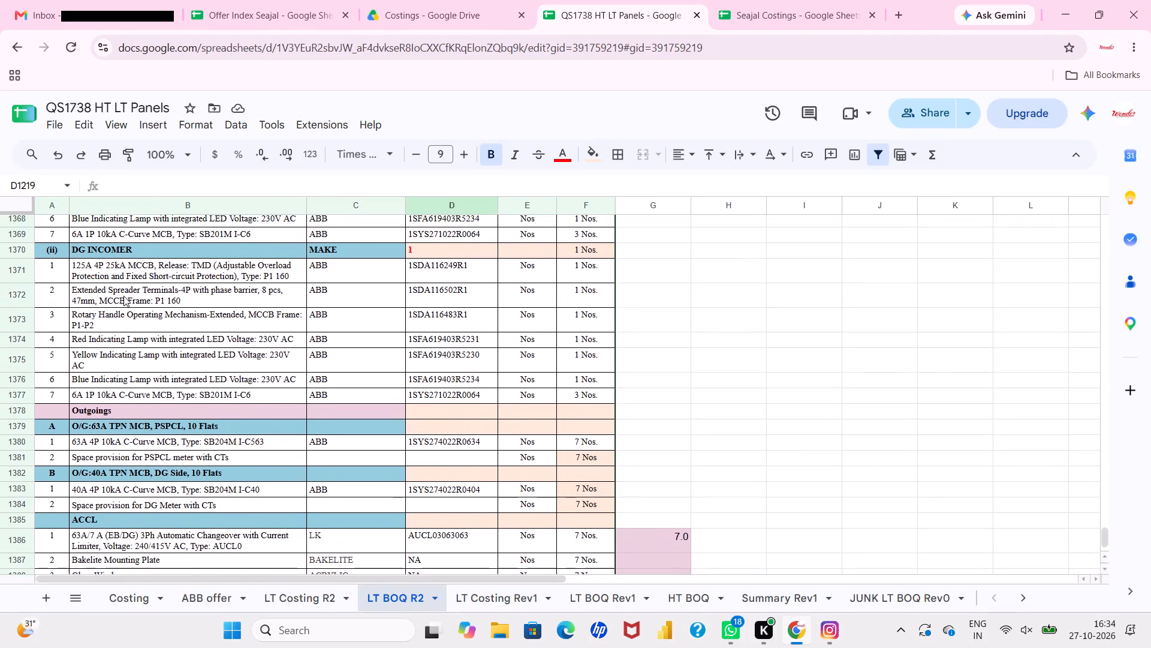
{"action": "scroll", "coordinate": [123, 296], "scroll_direction": "up", "scroll_amount": 3}
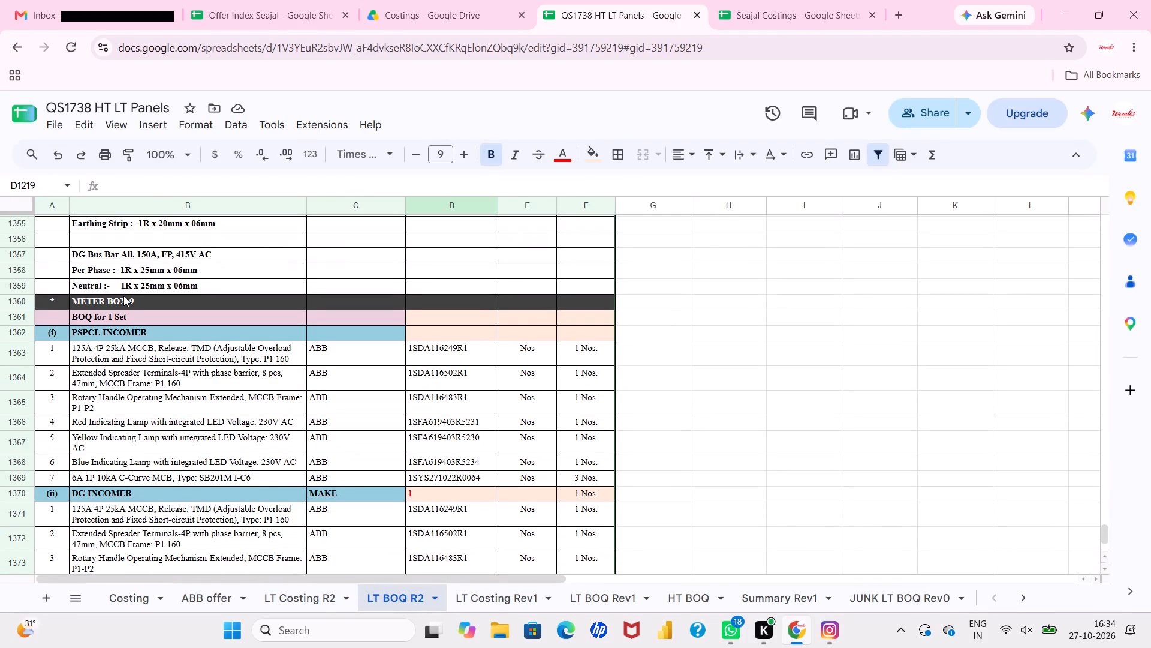
Insert two blank rows below the 63A 4P MCB in row 1341, in the PSPCL outgoings of the section just above Meter Box-9.
{"action": "scroll", "coordinate": [123, 296], "scroll_direction": "up", "scroll_amount": 2}
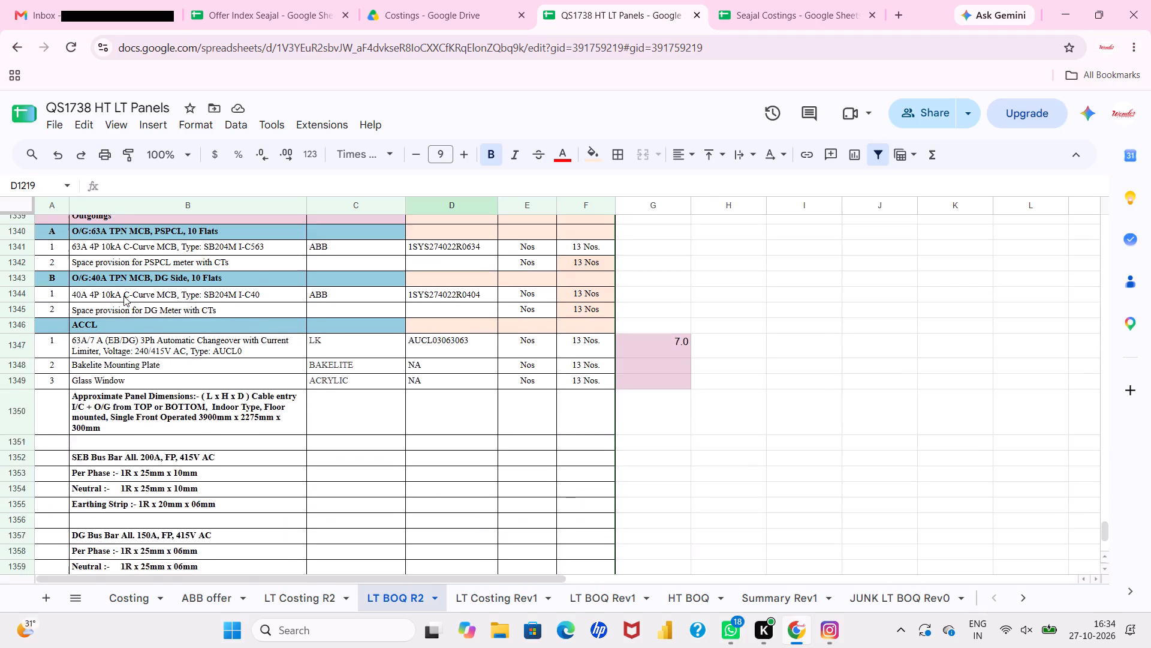
{"action": "scroll", "coordinate": [123, 296], "scroll_direction": "up", "scroll_amount": 2}
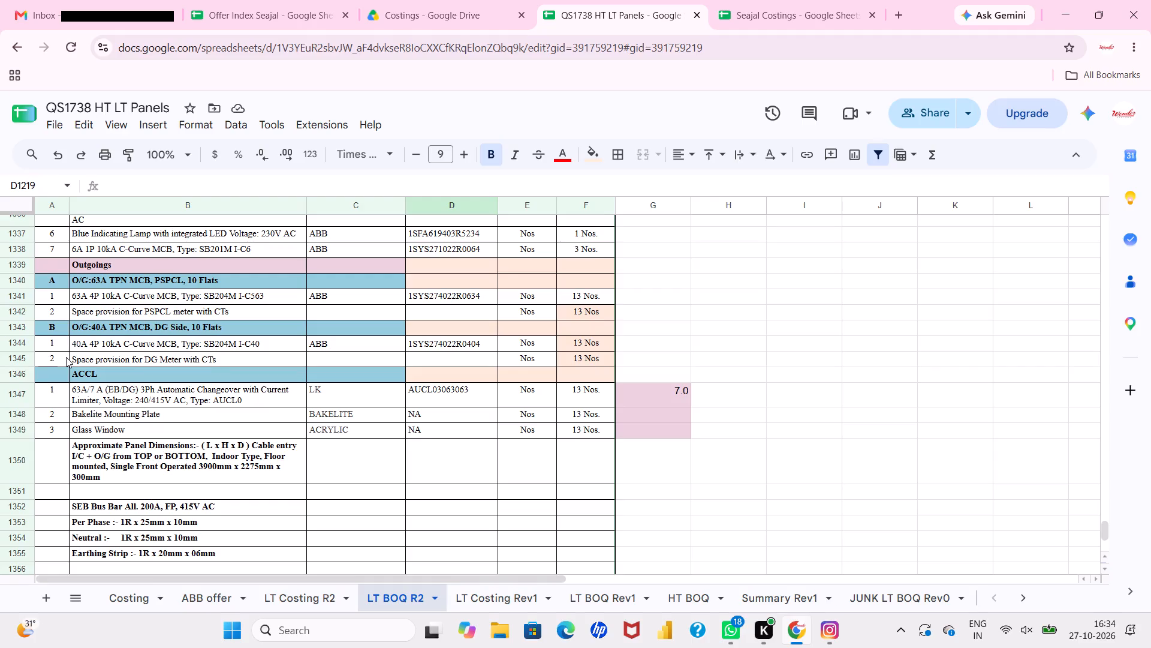
{"action": "right_click", "coordinate": [24, 298]}
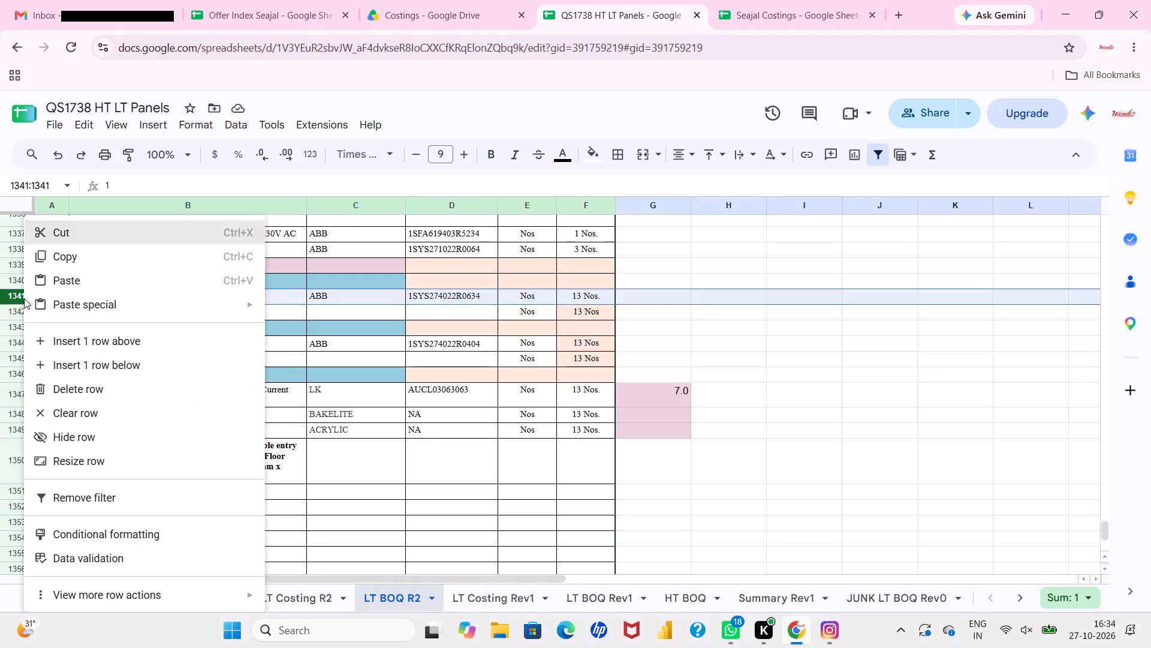
{"action": "left_click", "coordinate": [40, 355]}
{"action": "right_click", "coordinate": [19, 307]}
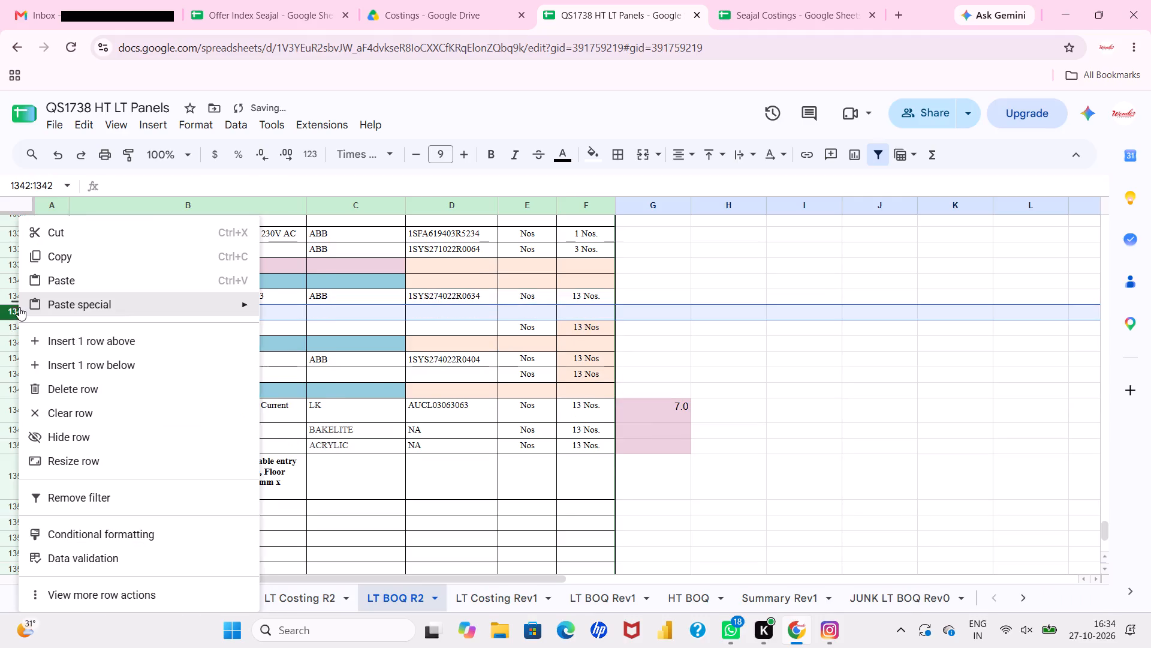
{"action": "left_click", "coordinate": [52, 363]}
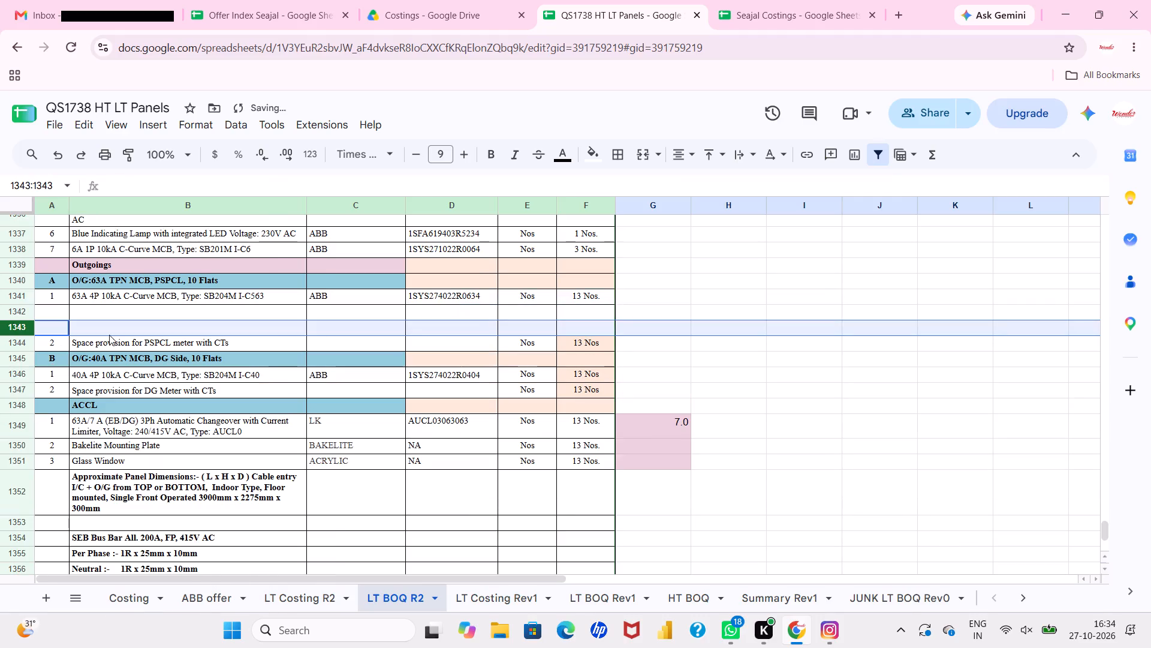
{"action": "left_click", "coordinate": [109, 335]}
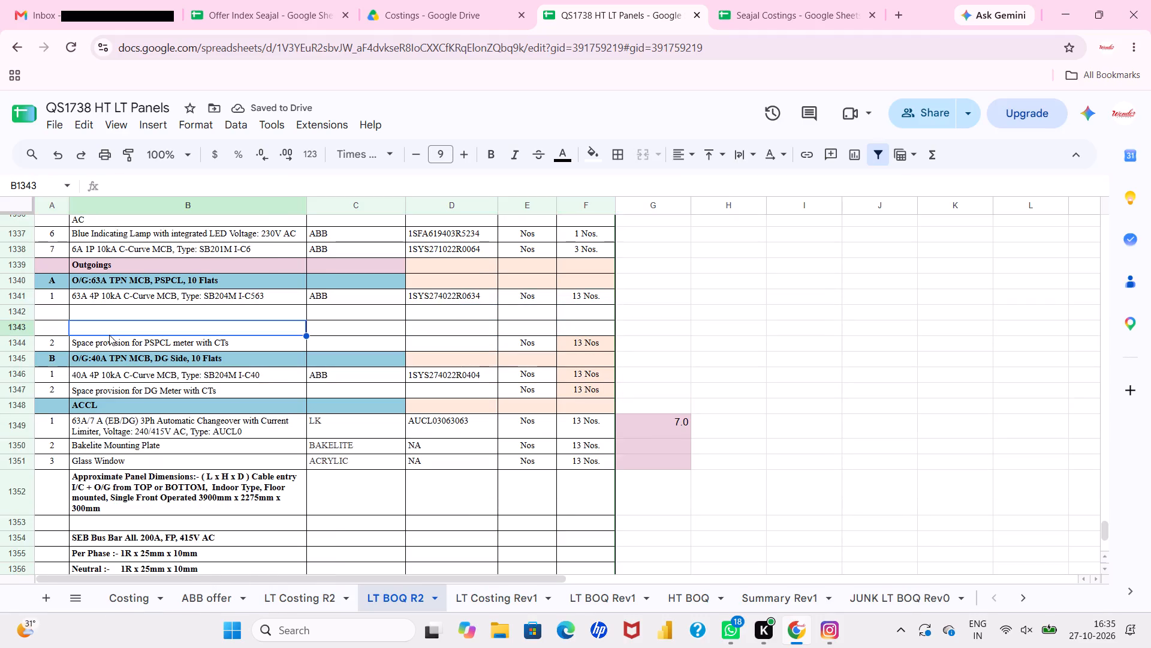
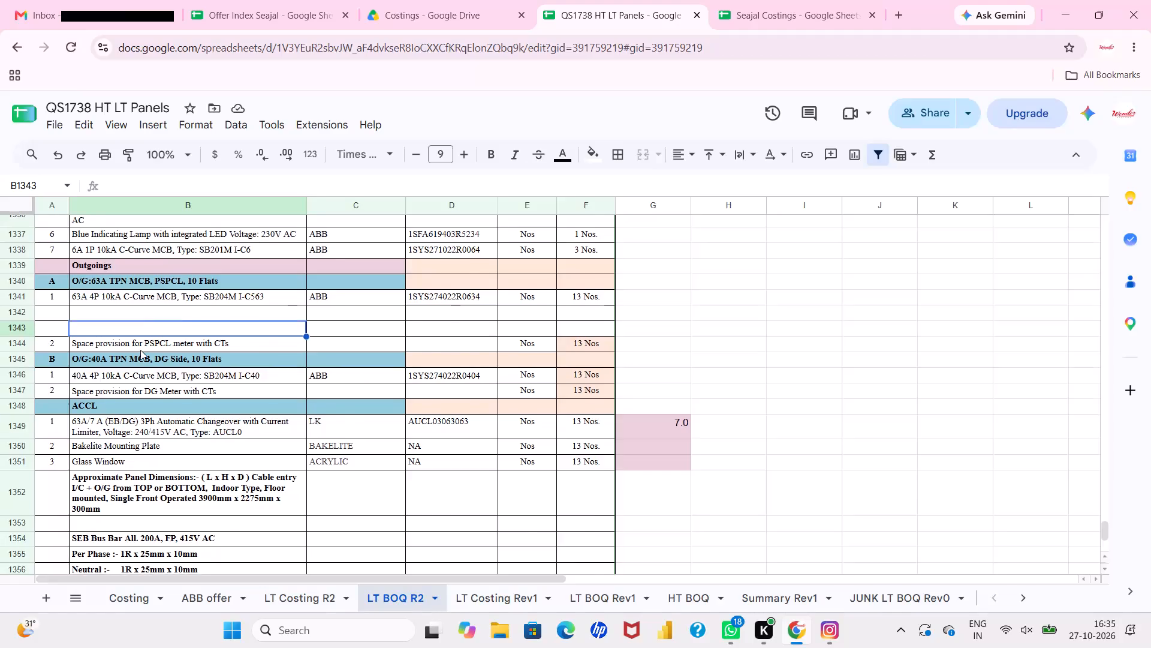
Search the sheet for 63A 4P 25K and copy the MCCB, spreader terminals and rotary handle details in B431:E433.
{"action": "left_click", "coordinate": [746, 335]}
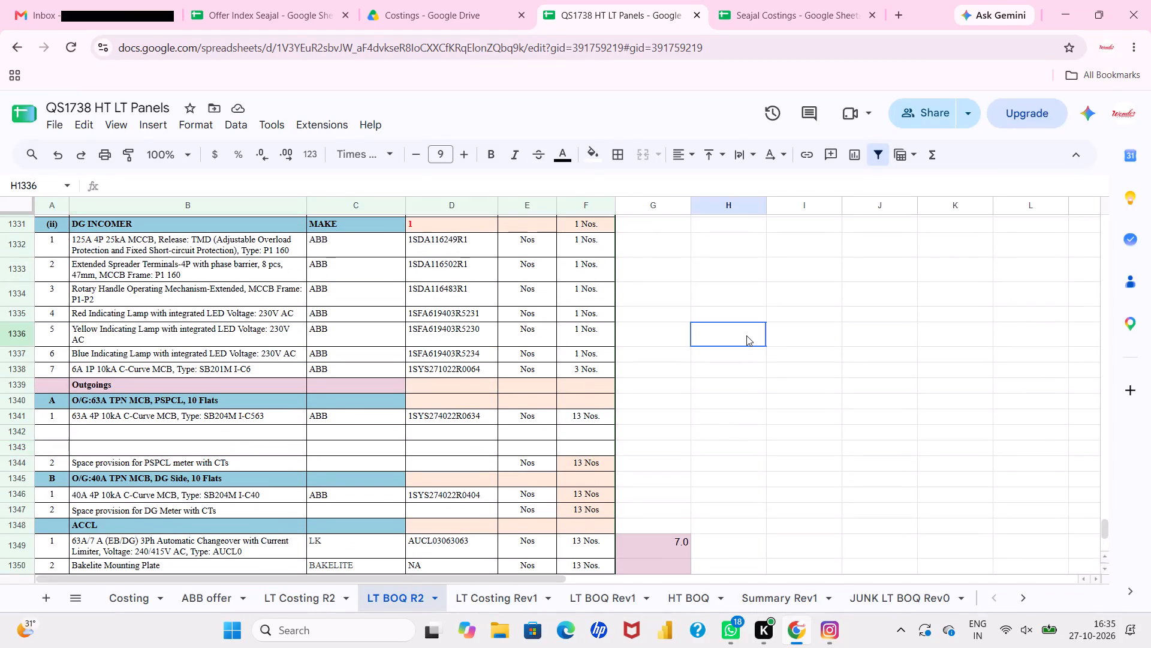
{"action": "key", "text": "ctrl+f"}
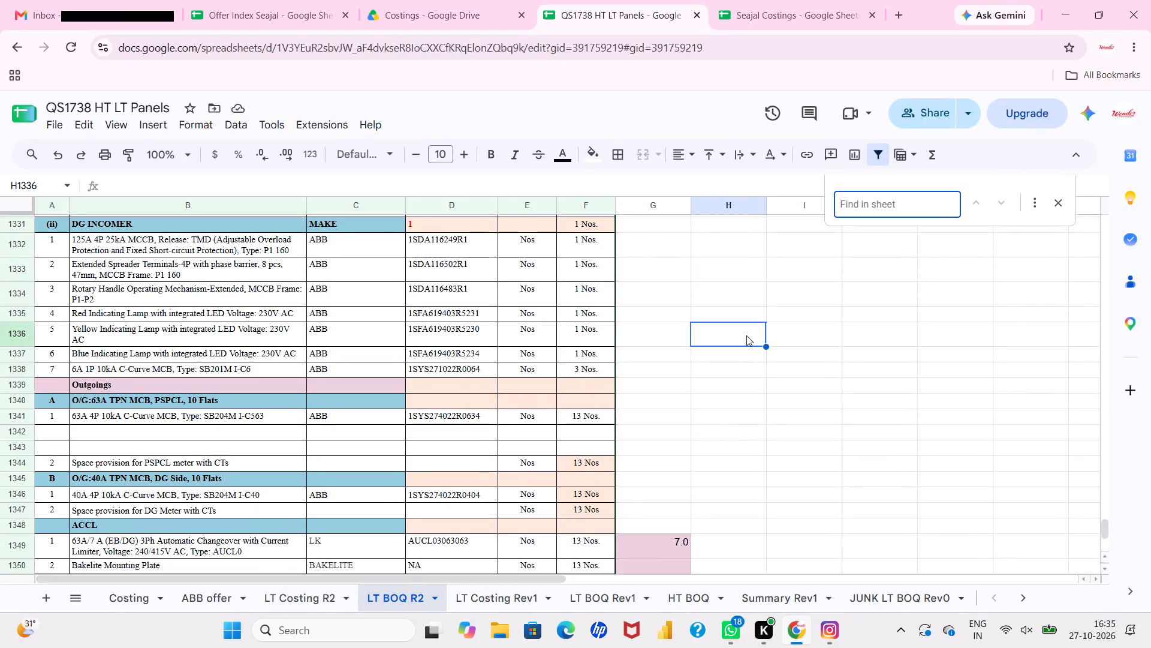
{"action": "type", "text": "63a"}
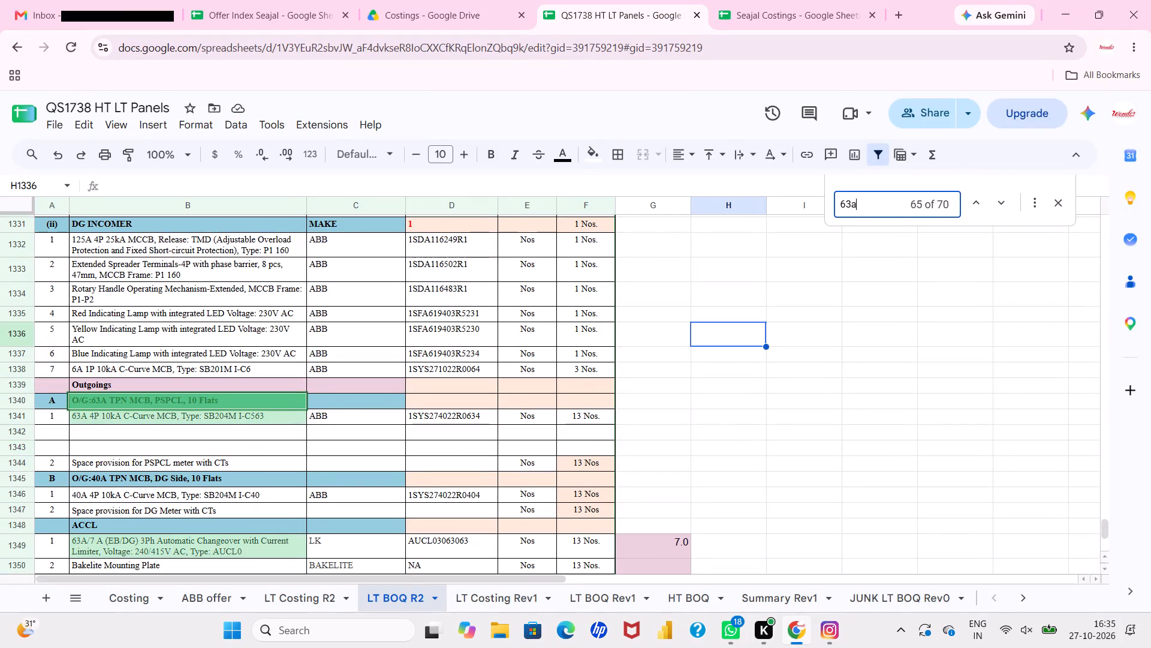
{"action": "key", "text": "space"}
{"action": "key", "text": "BackSpace"}
{"action": "key", "text": "BackSpace"}
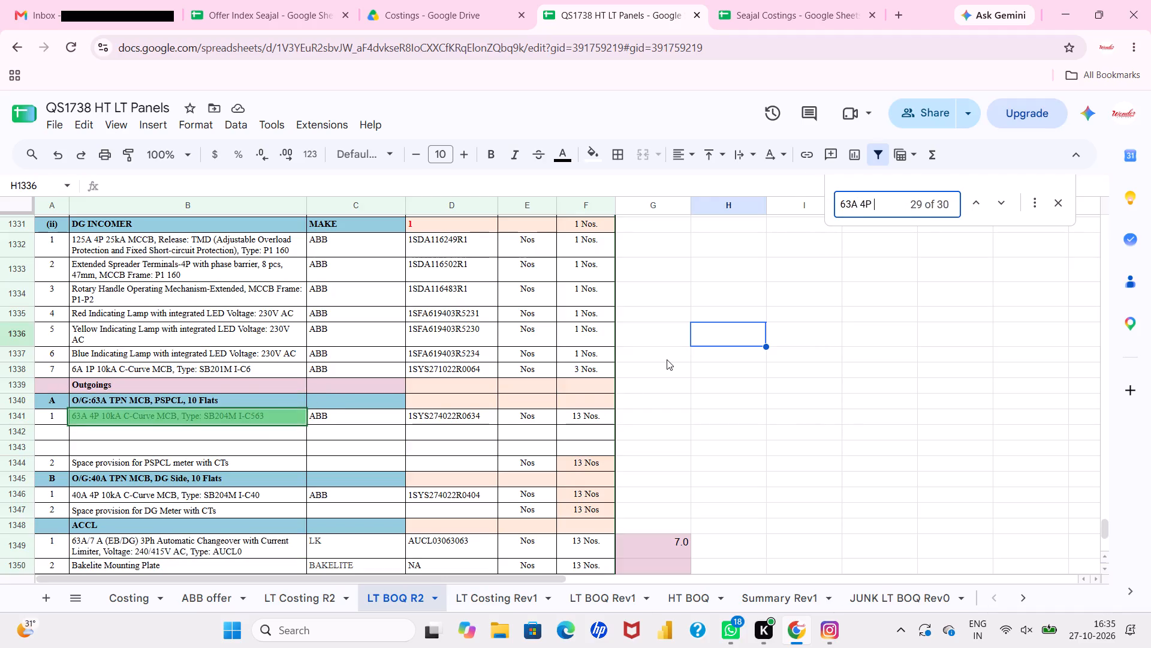
{"action": "type", "text": "25K"}
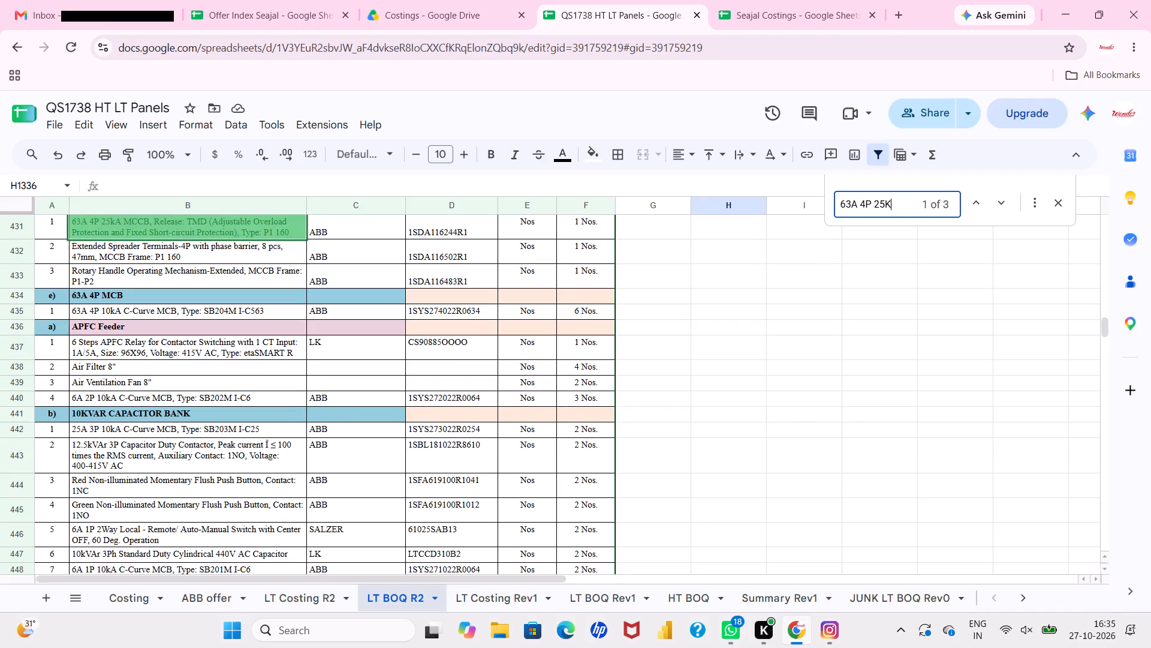
{"action": "left_click_drag", "start_coordinate": [279, 229], "coordinate": [281, 229]}
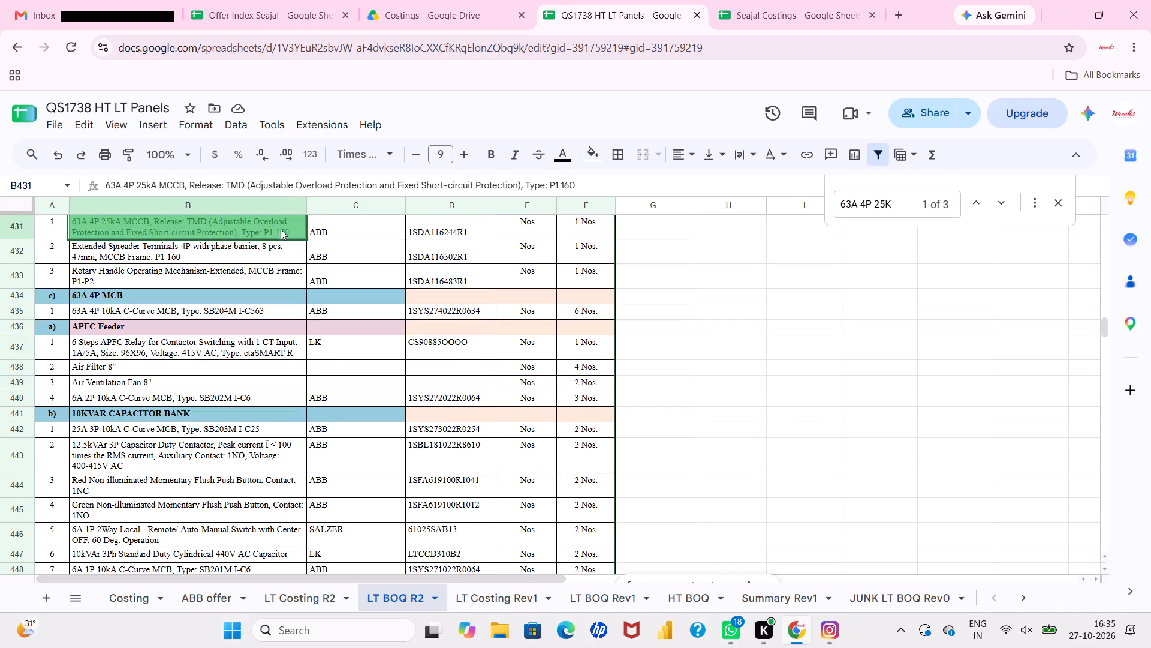
{"action": "left_click_drag", "start_coordinate": [281, 229], "coordinate": [568, 277]}
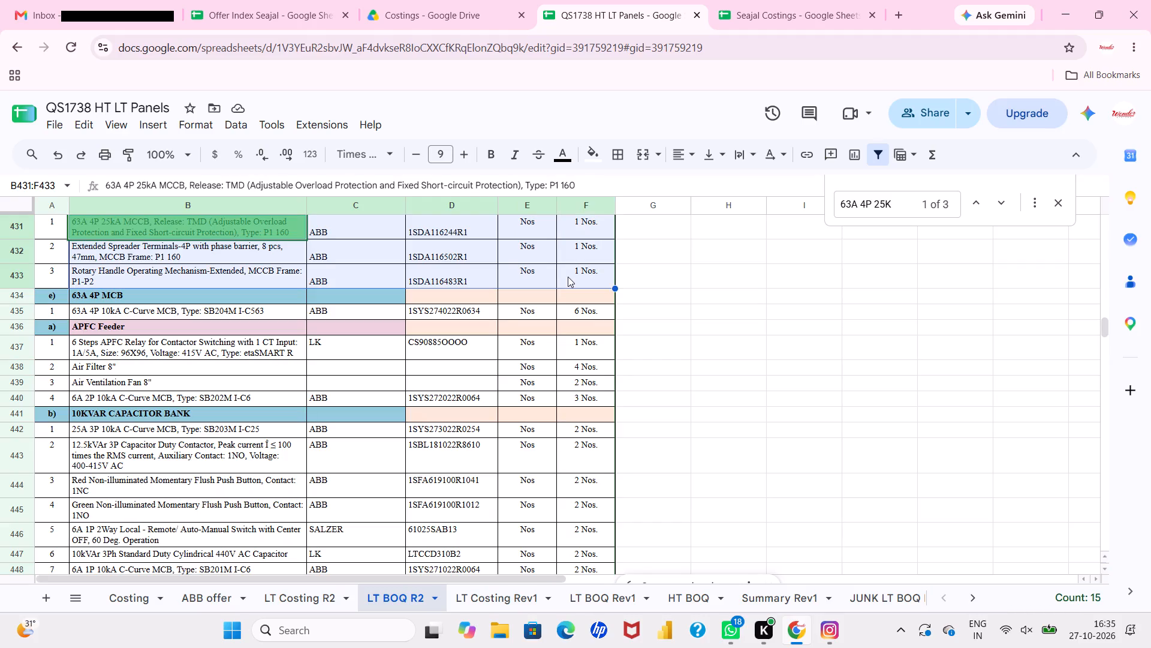
{"action": "left_click_drag", "start_coordinate": [538, 280], "coordinate": [267, 233]}
{"action": "key", "text": "ctrl+c"}
Delete the blank rows 1342 and 1343 from the PSPCL outgoings of the section just above Meter Box-9.
{"action": "scroll", "coordinate": [308, 453], "scroll_direction": "down", "scroll_amount": 14}
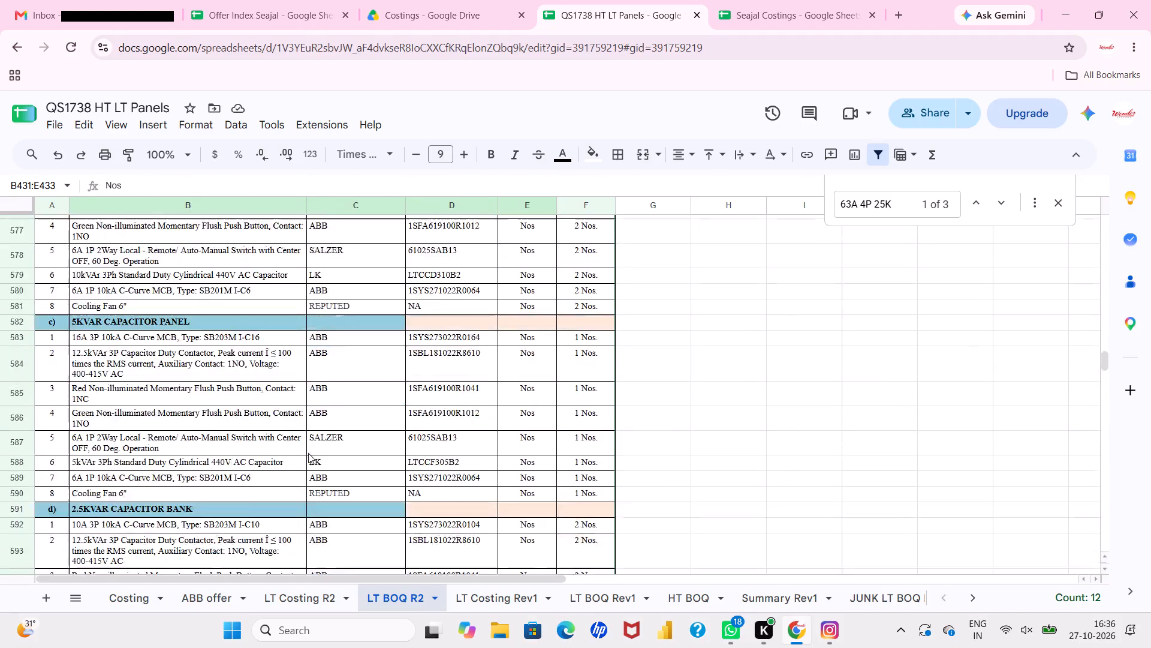
{"action": "scroll", "coordinate": [308, 453], "scroll_direction": "down", "scroll_amount": 13}
{"action": "scroll", "coordinate": [308, 453], "scroll_direction": "down", "scroll_amount": 14}
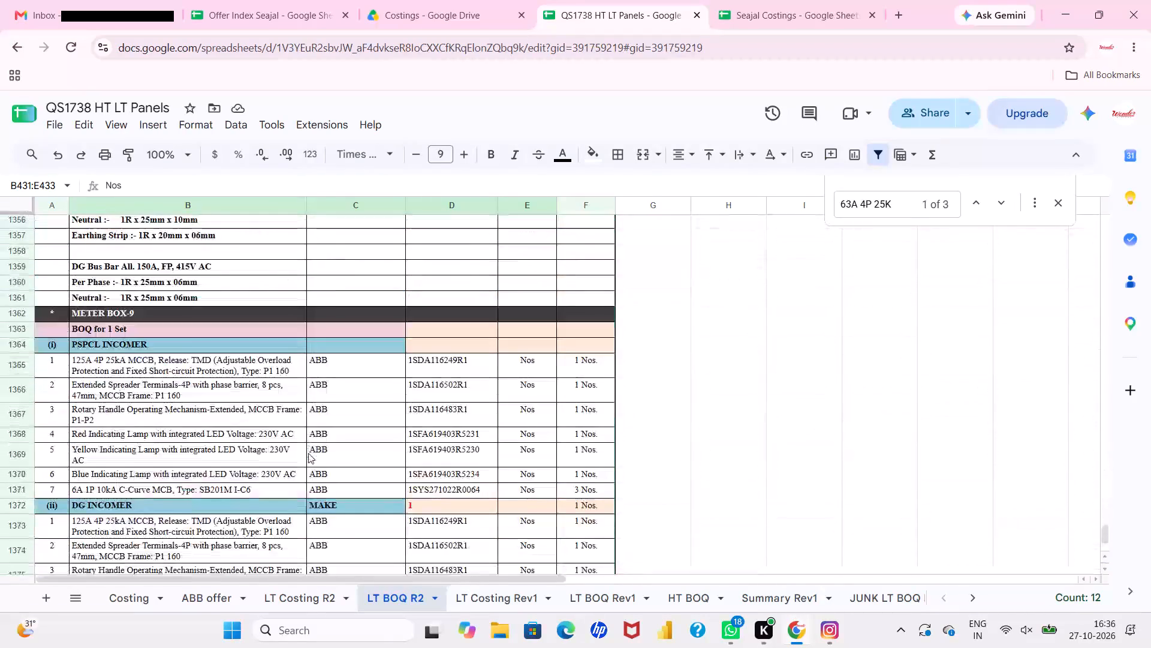
{"action": "scroll", "coordinate": [308, 453], "scroll_direction": "down", "scroll_amount": 4}
{"action": "scroll", "coordinate": [308, 453], "scroll_direction": "up", "scroll_amount": 3}
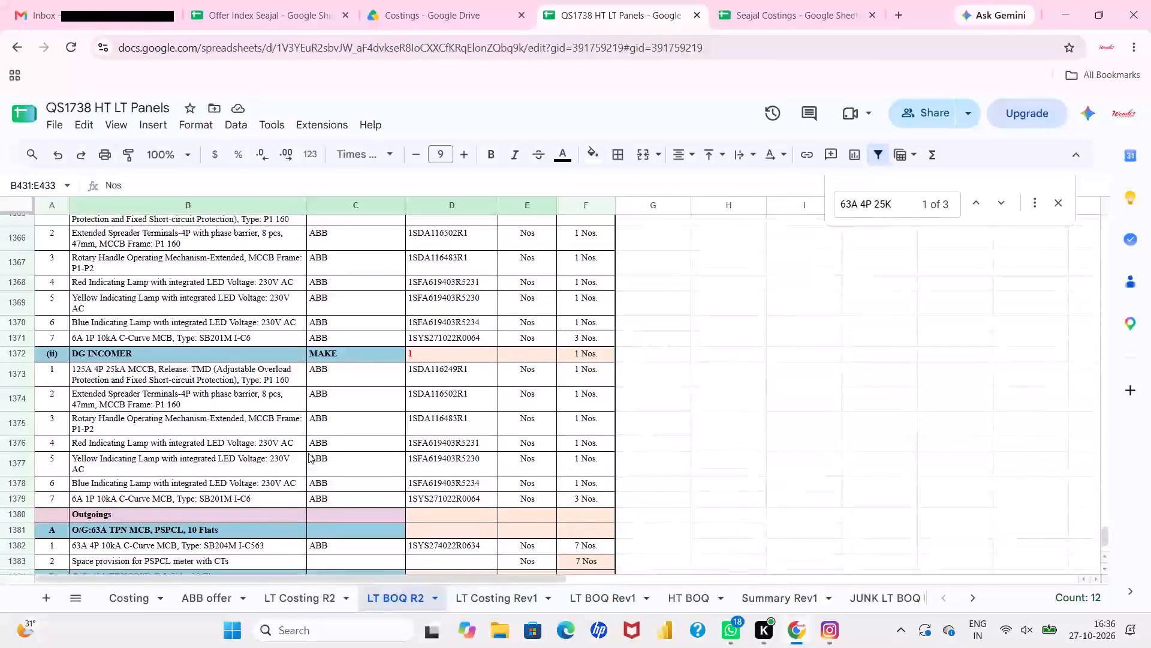
{"action": "scroll", "coordinate": [308, 453], "scroll_direction": "up", "scroll_amount": 4}
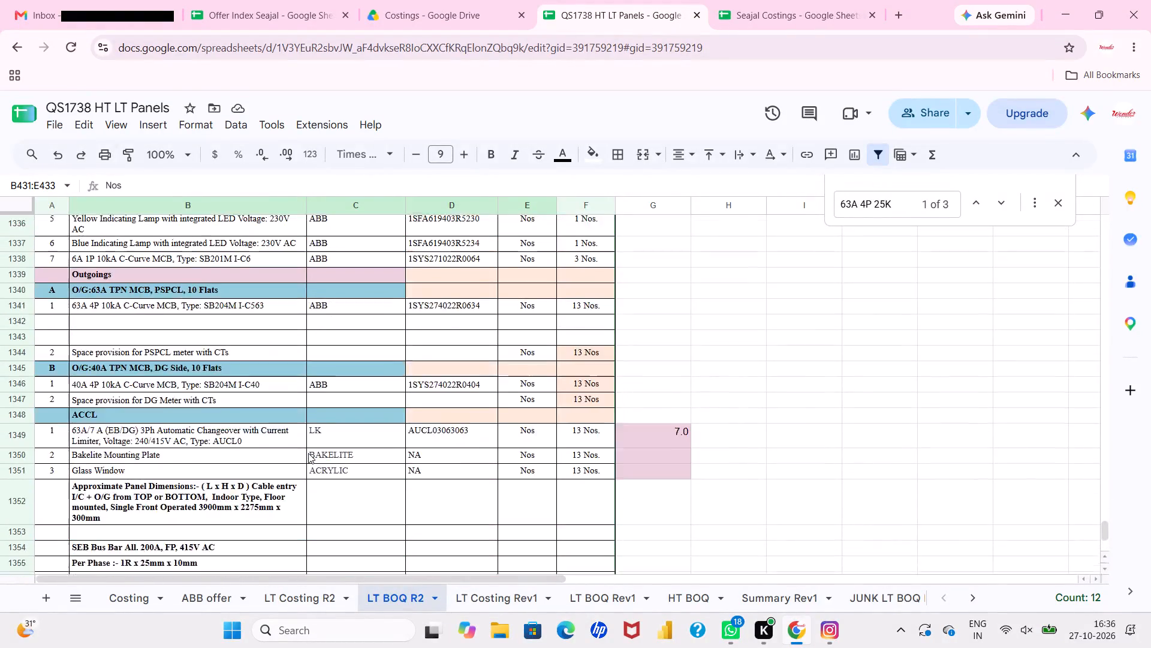
{"action": "scroll", "coordinate": [308, 453], "scroll_direction": "up", "scroll_amount": 2}
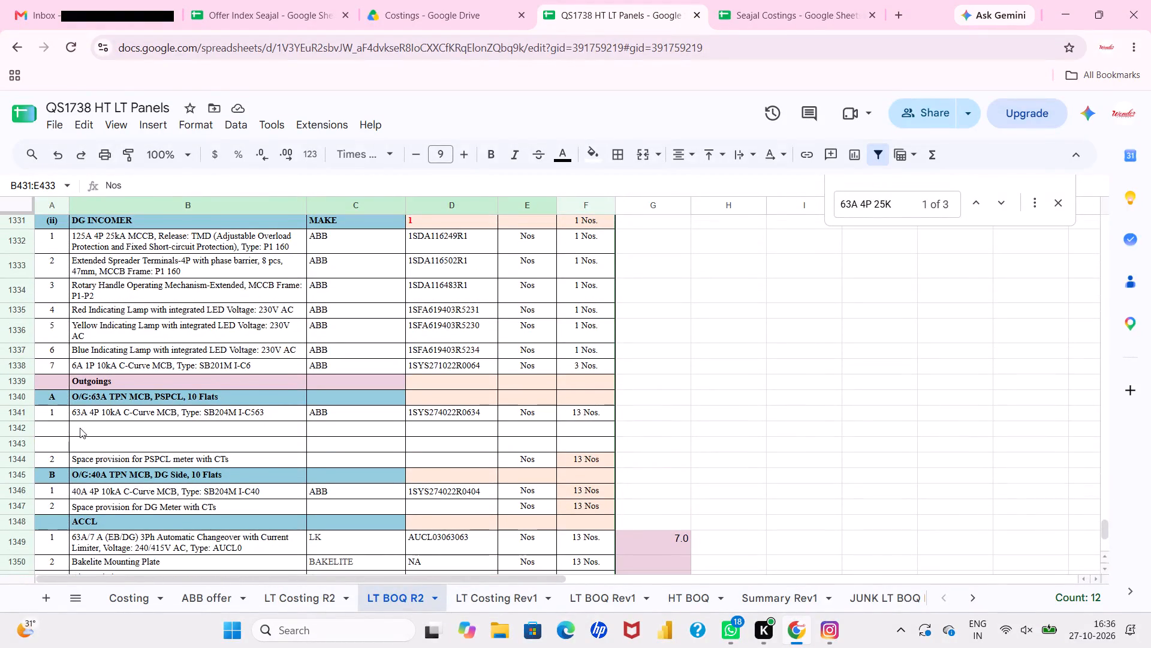
{"action": "left_click_drag", "start_coordinate": [28, 430], "coordinate": [27, 445]}
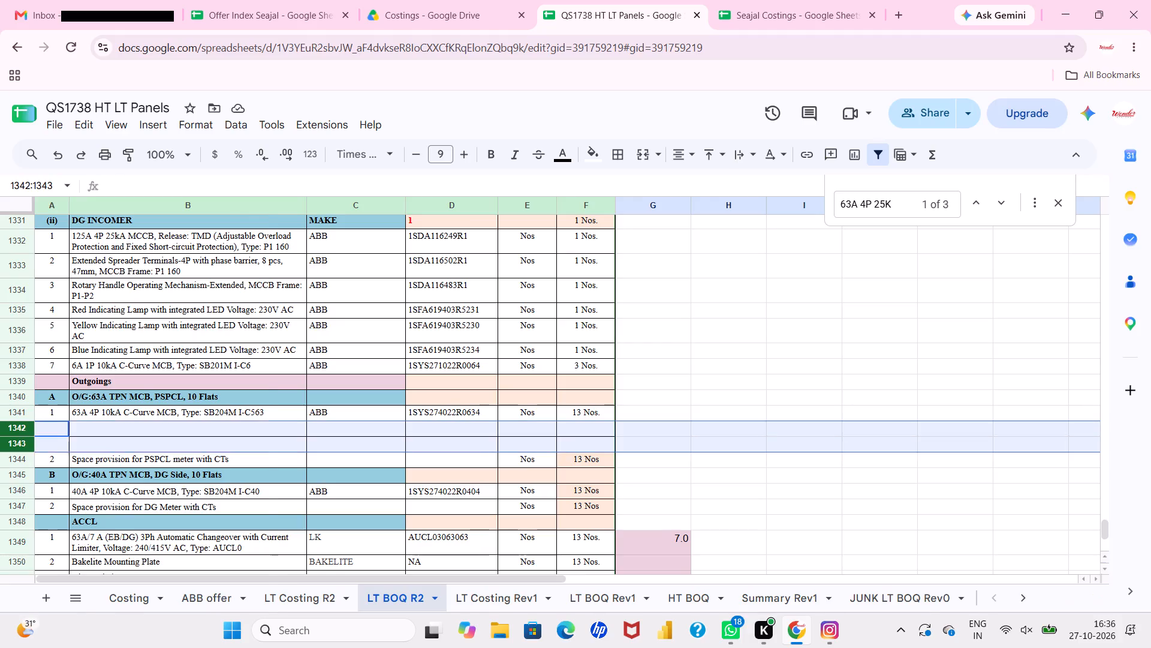
{"action": "right_click", "coordinate": [27, 445]}
{"action": "left_click", "coordinate": [46, 388]}
Insert three blank rows below row 1038, at the end of Meter Box-1's DG Side, 1 Flat Duplex outgoings.
{"action": "scroll", "coordinate": [119, 348], "scroll_direction": "up", "scroll_amount": 1}
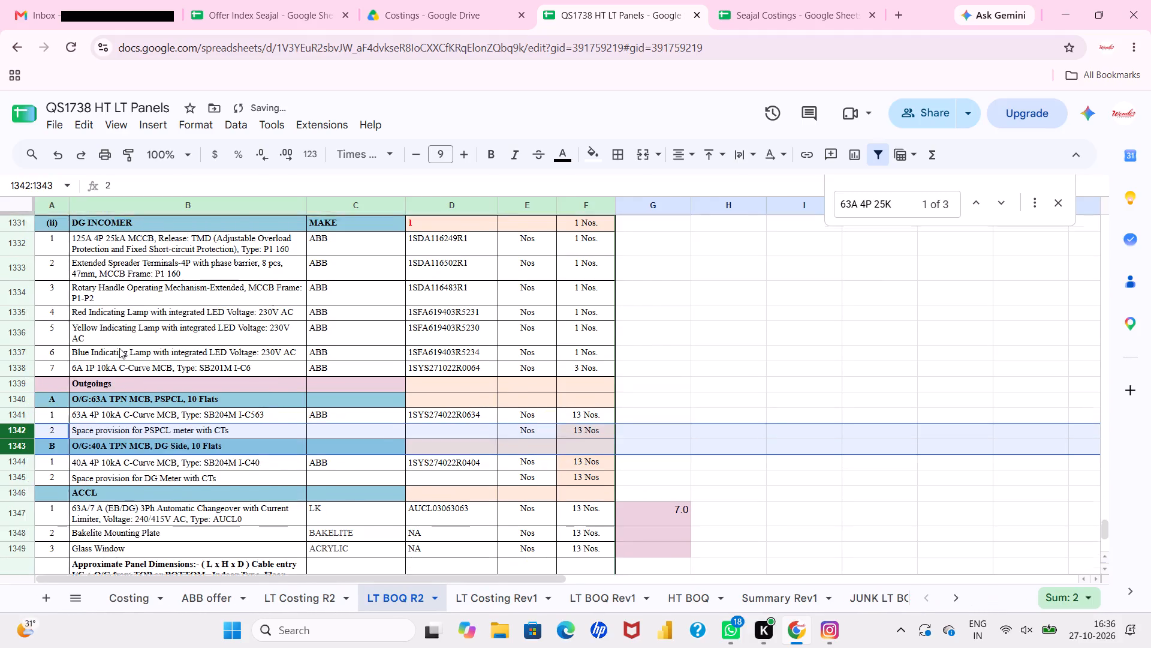
{"action": "scroll", "coordinate": [119, 348], "scroll_direction": "up", "scroll_amount": 11}
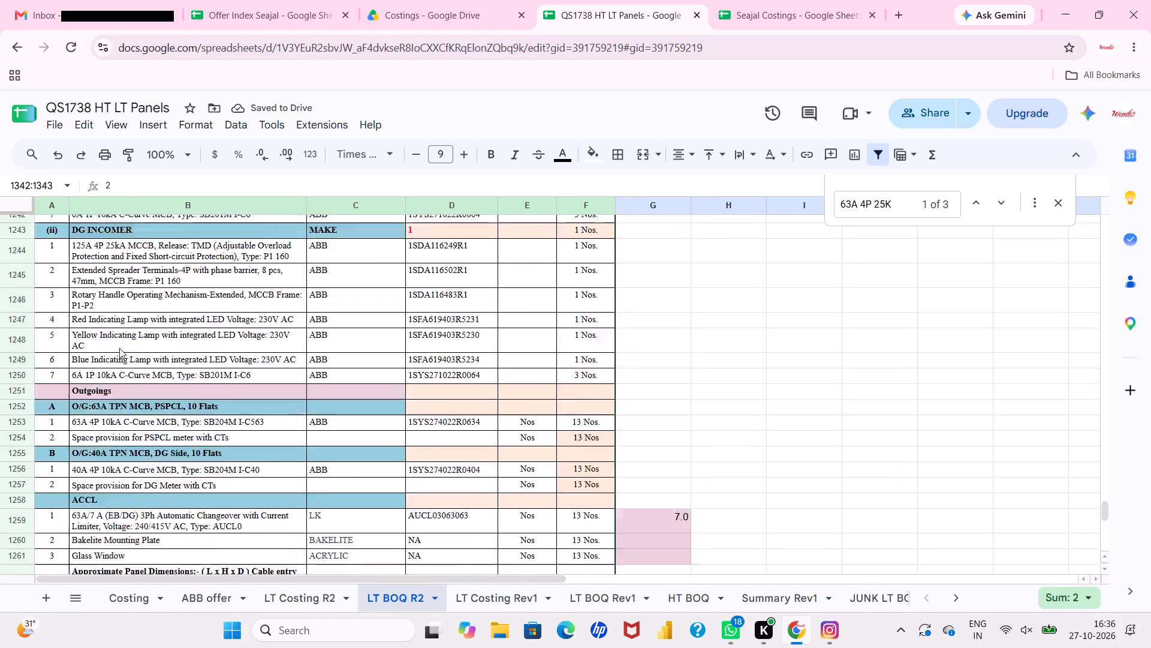
{"action": "scroll", "coordinate": [119, 348], "scroll_direction": "up", "scroll_amount": 9}
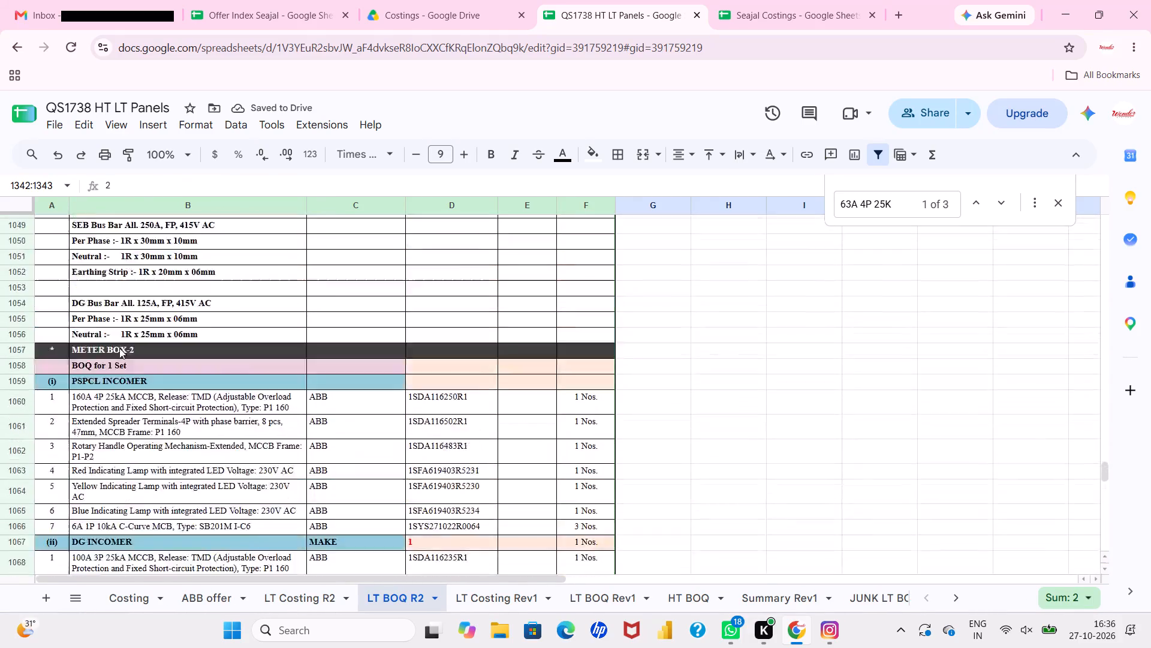
{"action": "scroll", "coordinate": [119, 348], "scroll_direction": "up", "scroll_amount": 1}
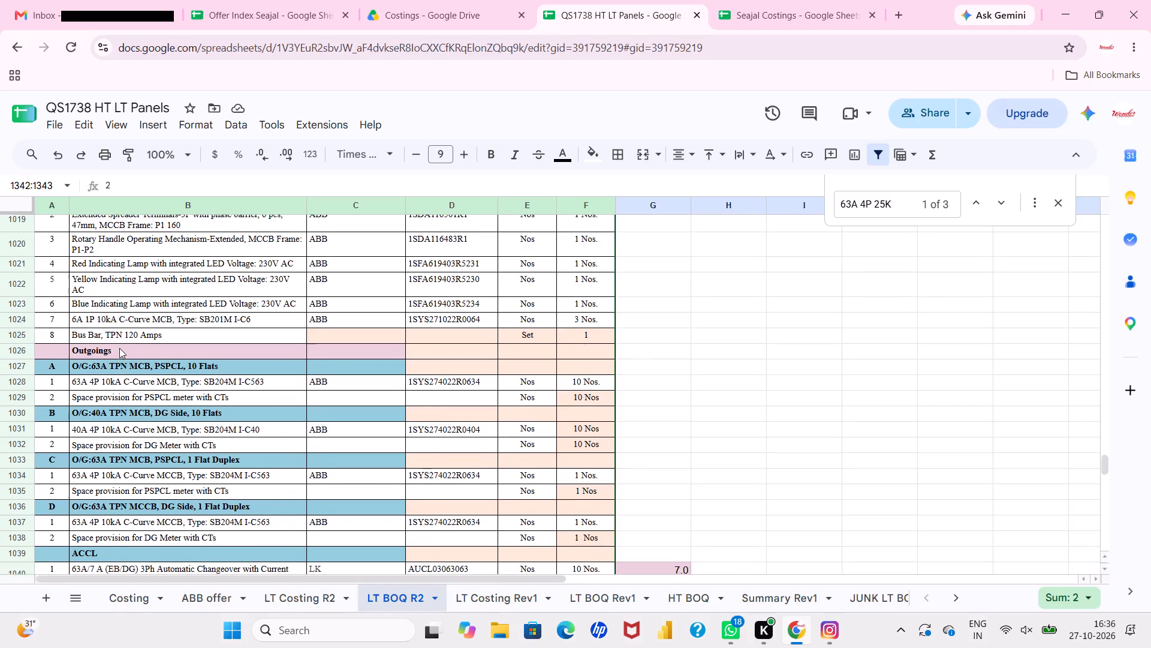
{"action": "scroll", "coordinate": [119, 348], "scroll_direction": "up", "scroll_amount": 1}
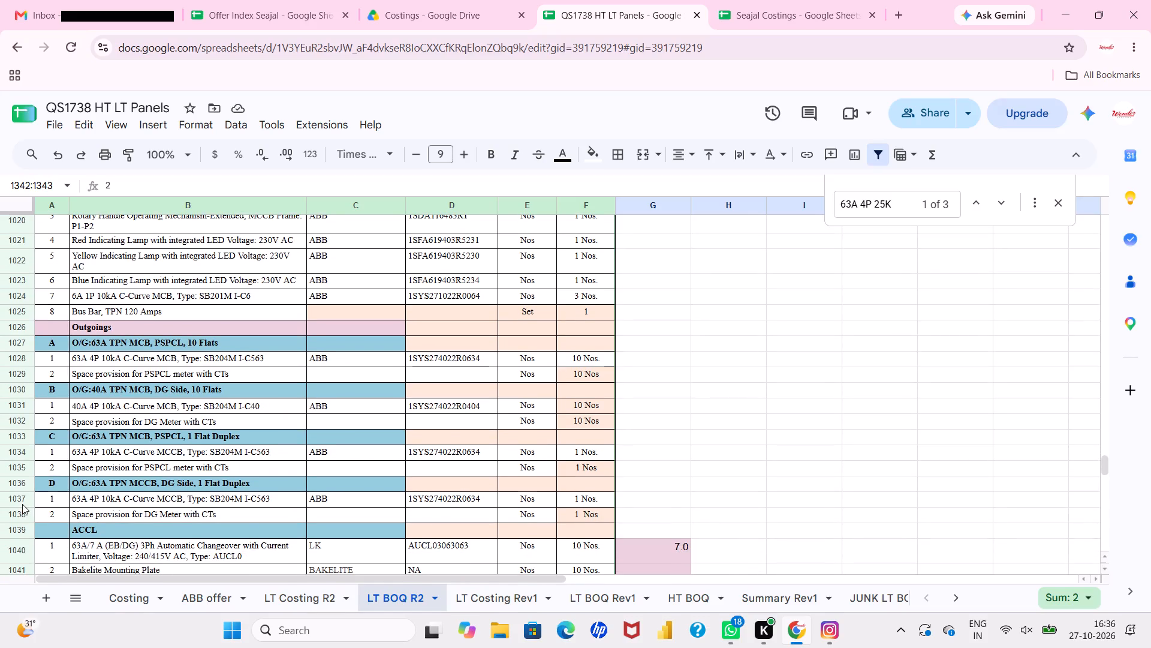
{"action": "left_click_drag", "start_coordinate": [22, 500], "coordinate": [22, 514]}
{"action": "right_click", "coordinate": [22, 514]}
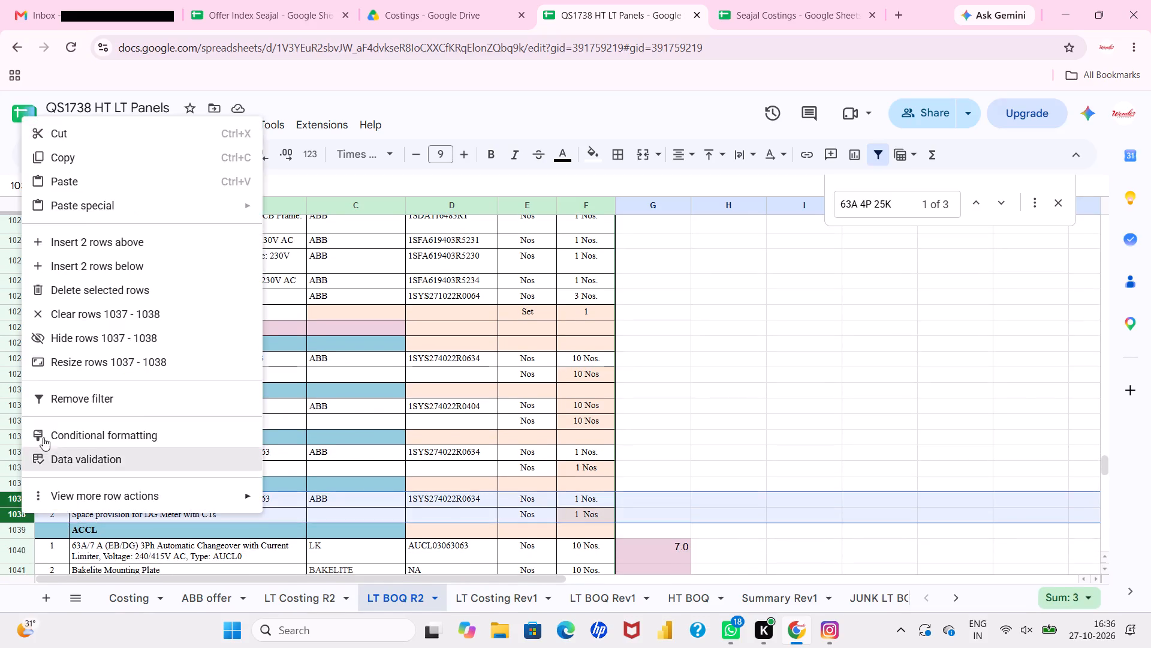
{"action": "left_click", "coordinate": [83, 273]}
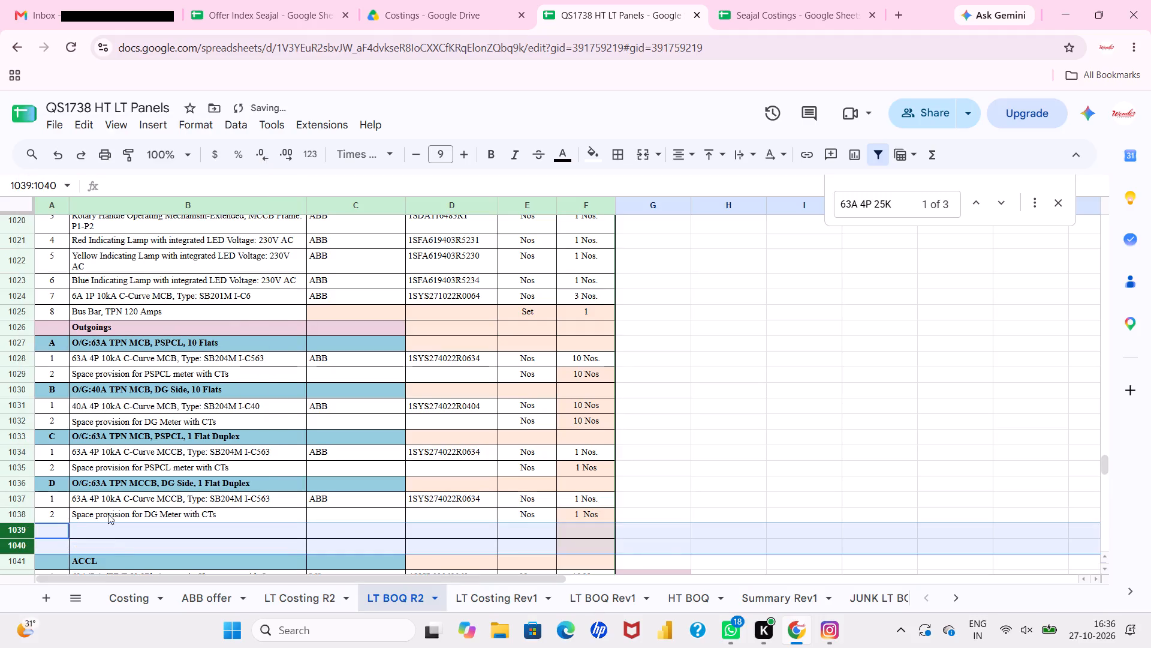
{"action": "left_click", "coordinate": [23, 530]}
{"action": "left_click", "coordinate": [77, 541]}
{"action": "left_click", "coordinate": [22, 530]}
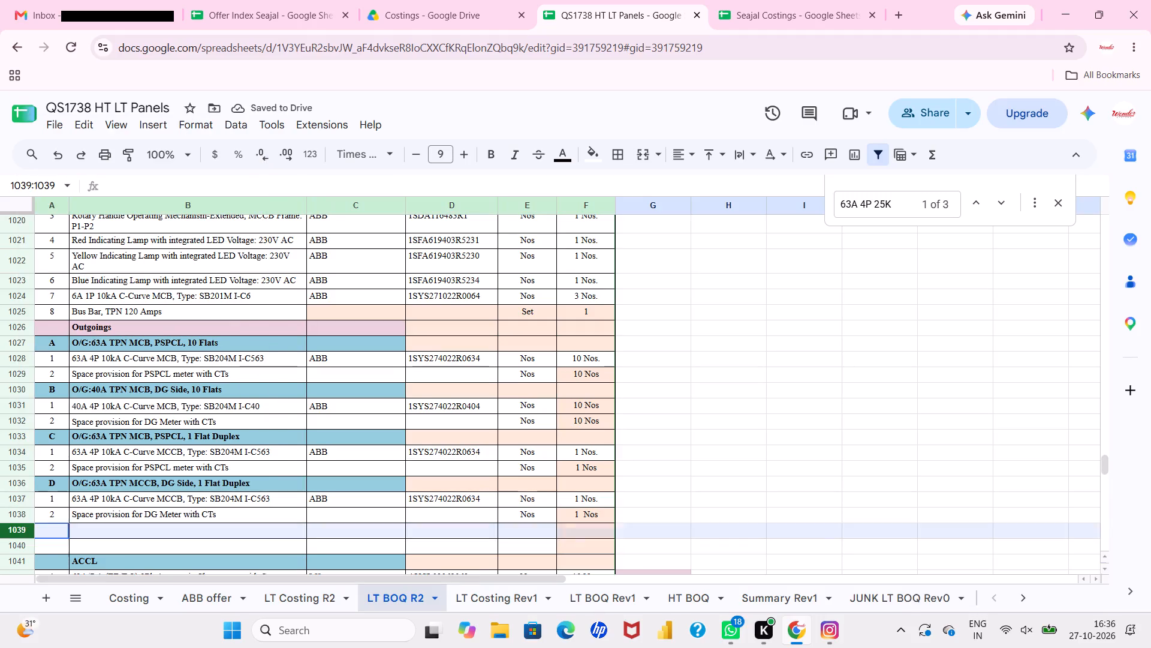
{"action": "right_click", "coordinate": [22, 530]}
{"action": "left_click", "coordinate": [71, 282]}
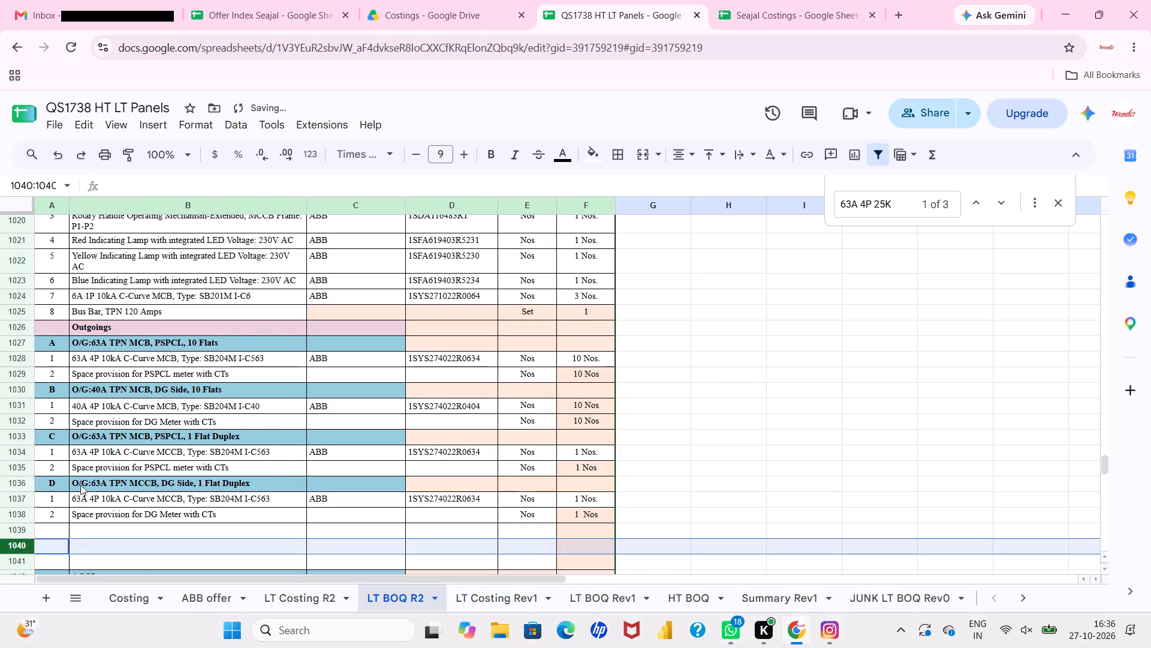
Paste the copied 63A 4P 25kA MCCB, spreader terminals and rotary handle details into the blank rows starting at B1039.
{"action": "left_click", "coordinate": [65, 530]}
{"action": "left_click", "coordinate": [87, 531]}
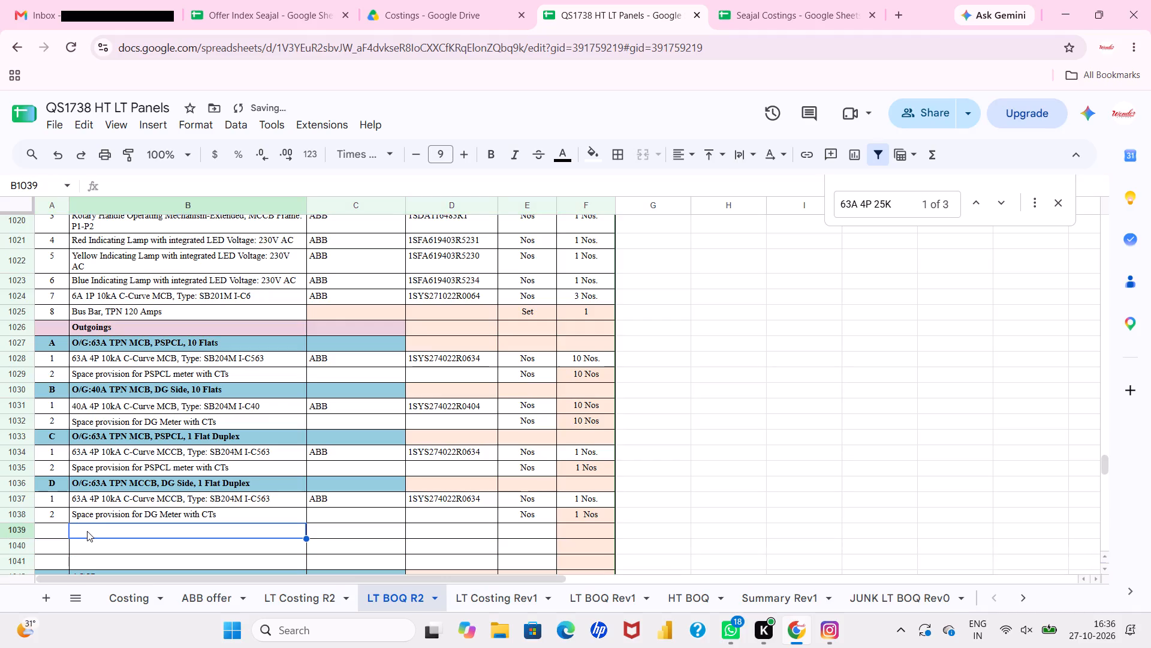
{"action": "key", "text": "ctrl+v"}
Delete row 1037, the 63A 4P 10kA C-Curve MCCB in Meter Box-1's DG Side, 1 Flat Duplex outgoings.
{"action": "scroll", "coordinate": [87, 531], "scroll_direction": "down", "scroll_amount": 1}
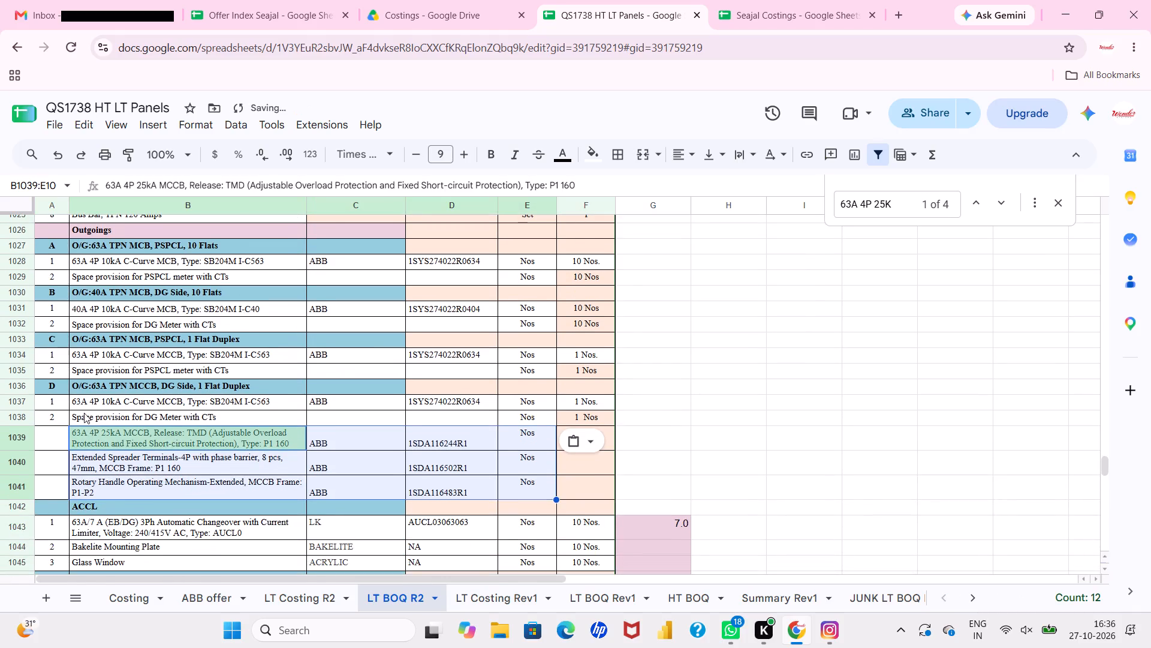
{"action": "left_click", "coordinate": [23, 405]}
{"action": "right_click", "coordinate": [23, 405]}
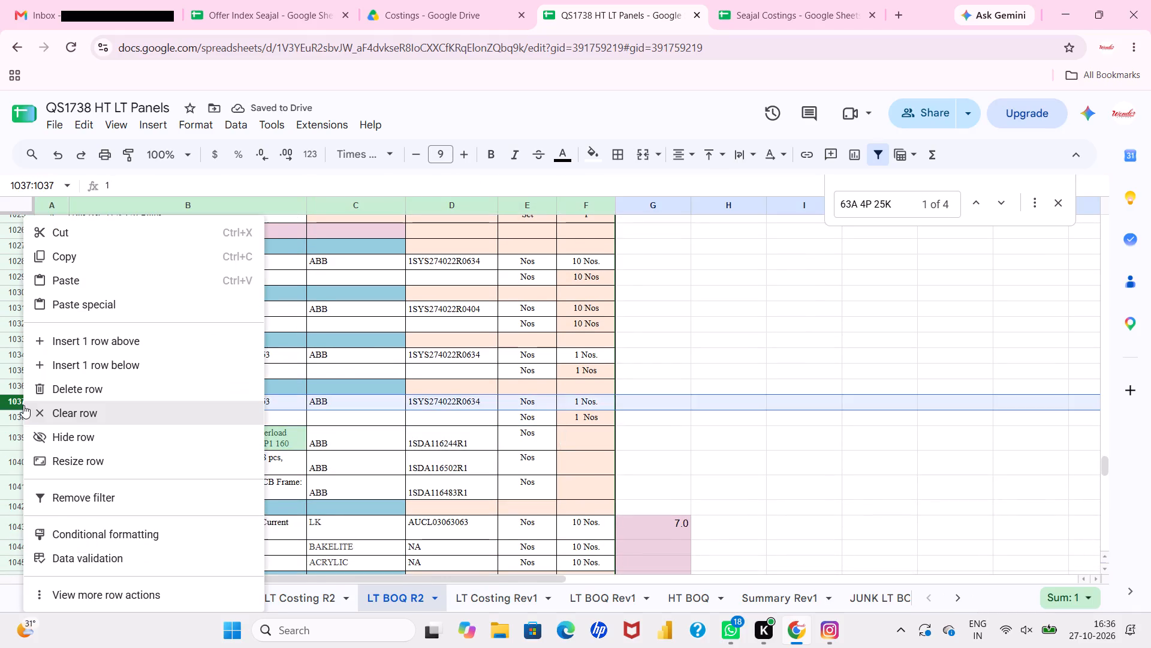
{"action": "left_click", "coordinate": [50, 394]}
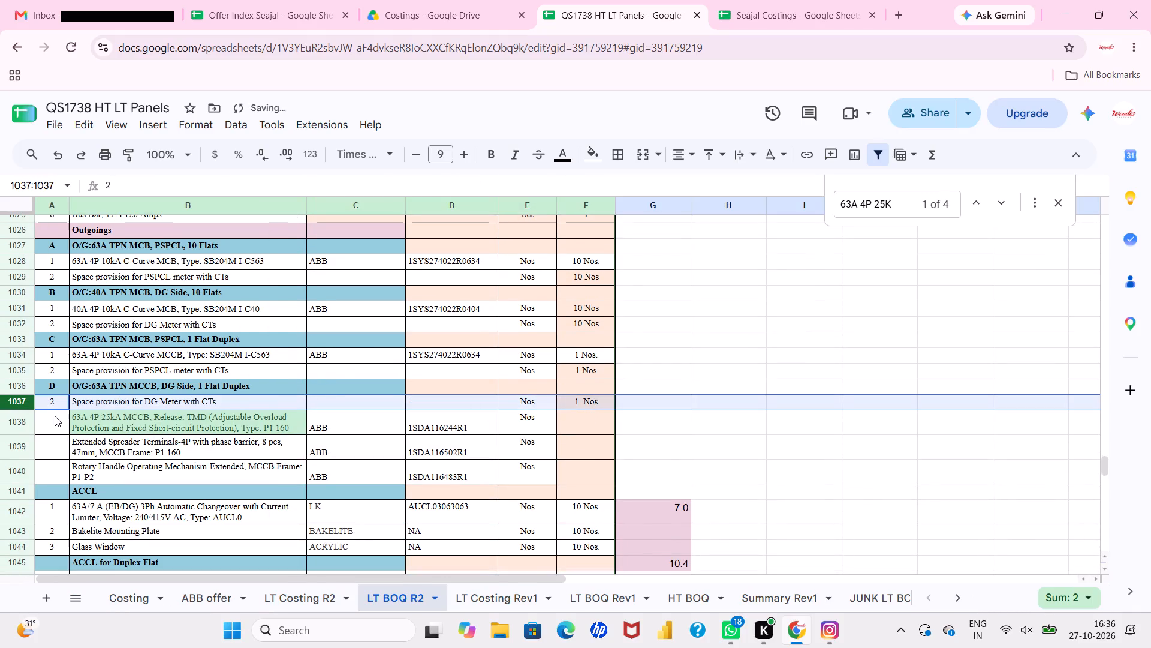
Number the four items of the DG Side, 1 Flat Duplex group in A1037:A1040 from 1 to 4.
{"action": "left_click", "coordinate": [56, 420]}
{"action": "key", "text": "Up"}
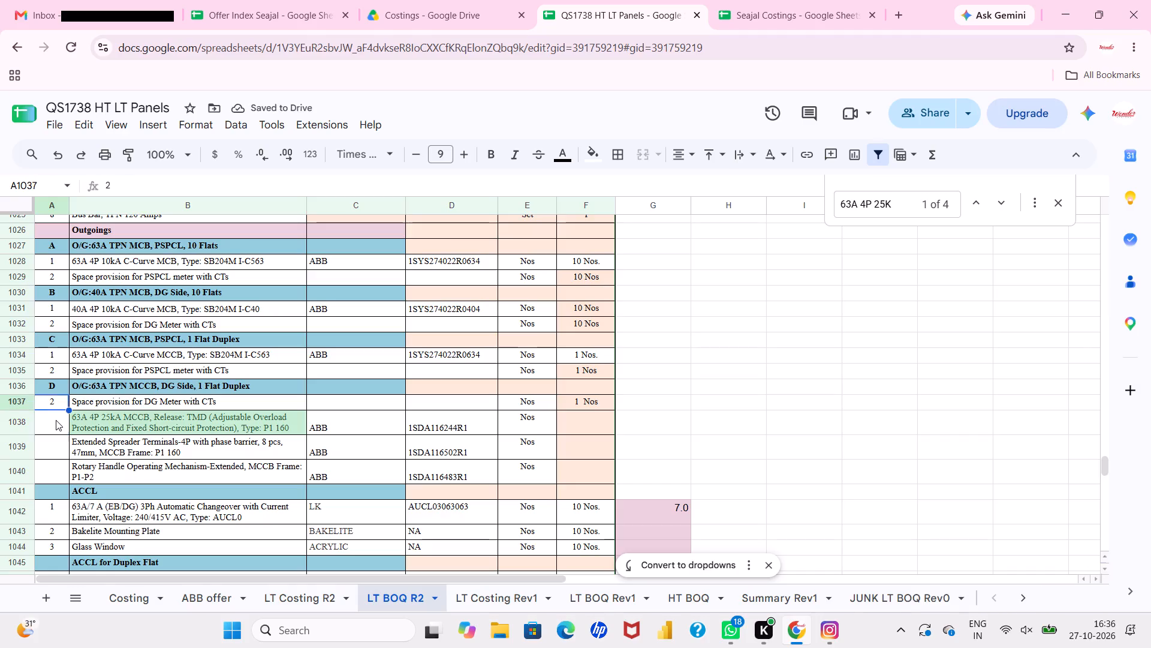
{"action": "key", "text": "1"}
{"action": "key", "text": "Return"}
{"action": "key", "text": "2"}
{"action": "key", "text": "Return"}
{"action": "key", "text": "2"}
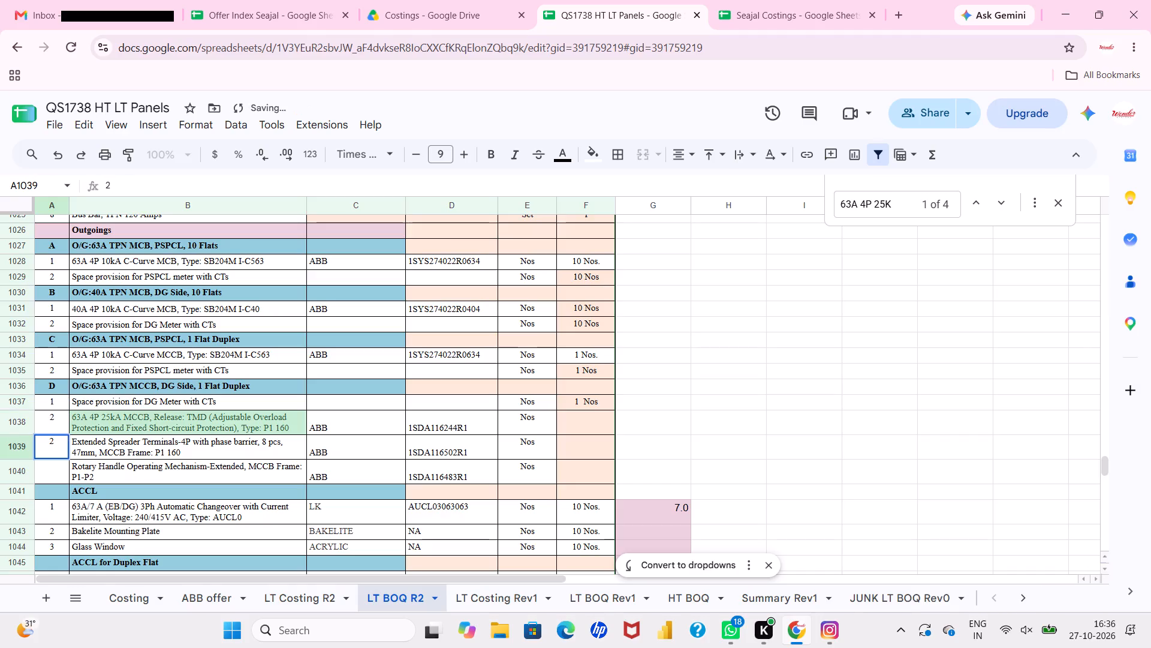
{"action": "key", "text": "BackSpace"}
{"action": "key", "text": "3"}
{"action": "key", "text": "Return"}
{"action": "key", "text": "4"}
{"action": "key", "text": "Return"}
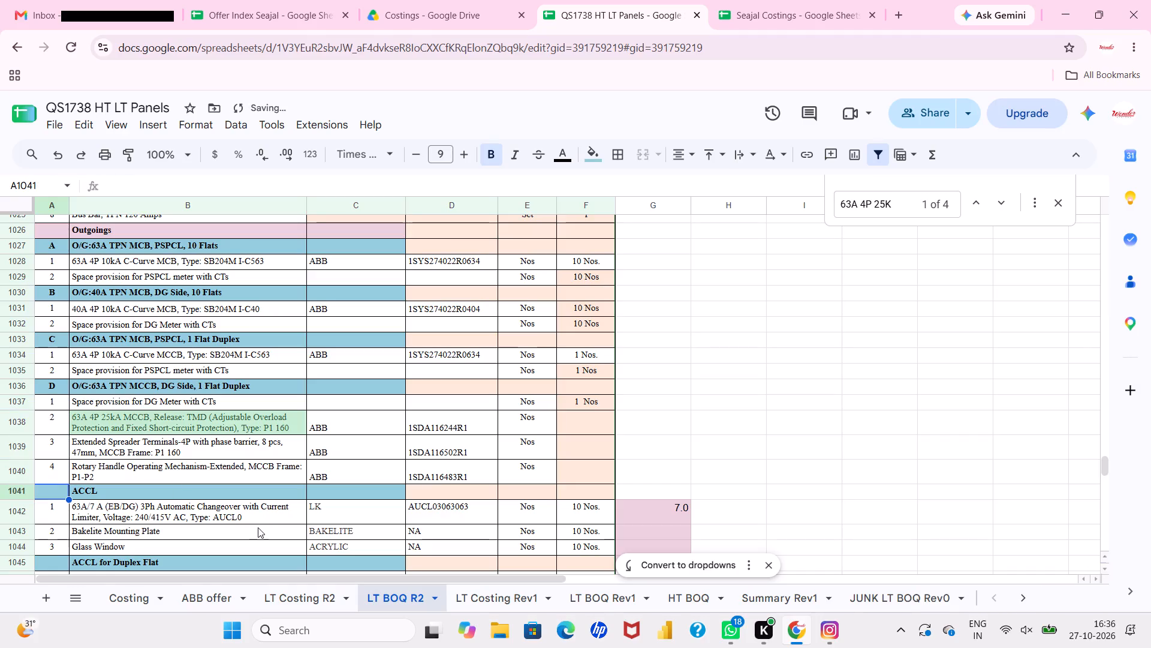
Set the quantities of the pasted MCCB, spreader terminals and rotary handle in F1038:F1040 to 1 Nos.
{"action": "left_click_drag", "start_coordinate": [583, 406], "coordinate": [614, 409]}
{"action": "left_click_drag", "start_coordinate": [614, 409], "coordinate": [608, 485]}
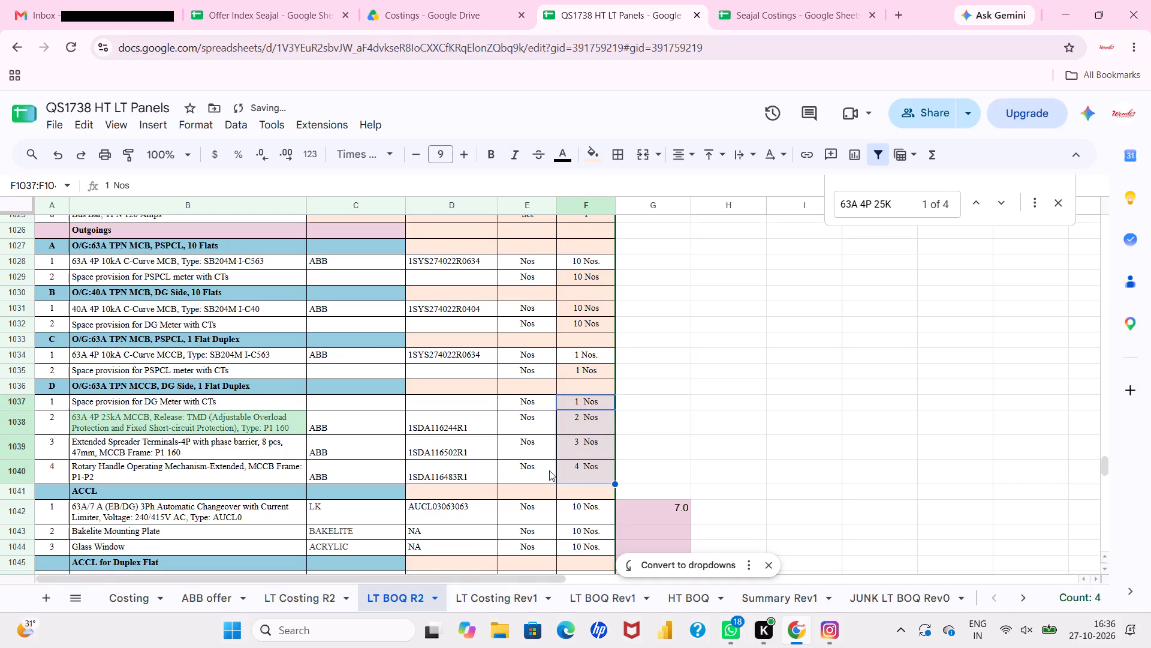
{"action": "left_click", "coordinate": [592, 416]}
{"action": "key", "text": "ctrl+d"}
{"action": "key", "text": "Down"}
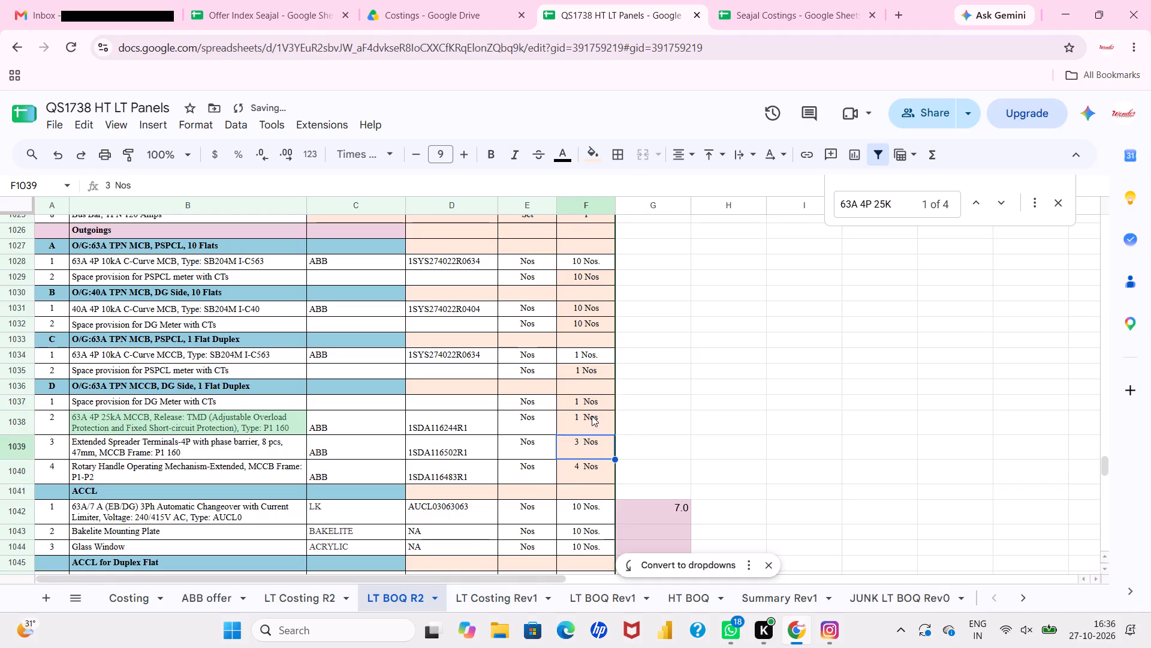
{"action": "key", "text": "ctrl+d"}
{"action": "key", "text": "Down"}
{"action": "key", "text": "ctrl+d"}
{"action": "key", "text": "Return"}
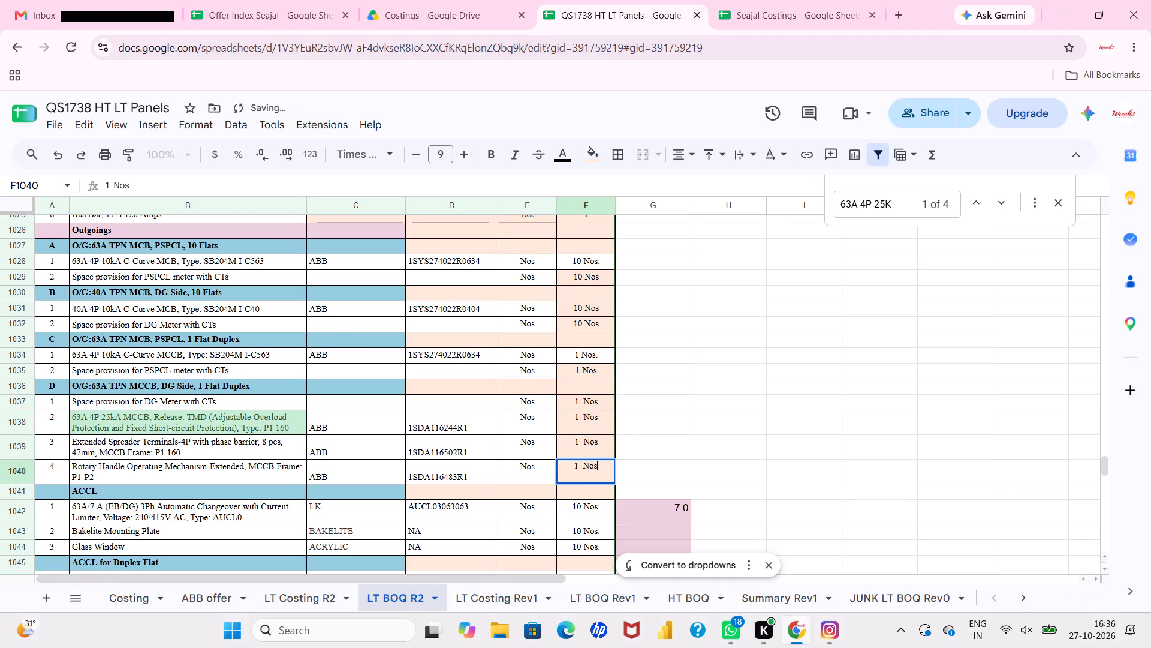
Examine the DG sub panels and the other meter boxes in LT BOQ R2 for further 63A duplex-flat outgoings.
{"action": "left_click", "coordinate": [662, 415]}
{"action": "scroll", "coordinate": [662, 415], "scroll_direction": "right", "scroll_amount": 1}
{"action": "scroll", "coordinate": [364, 446], "scroll_direction": "up", "scroll_amount": 1}
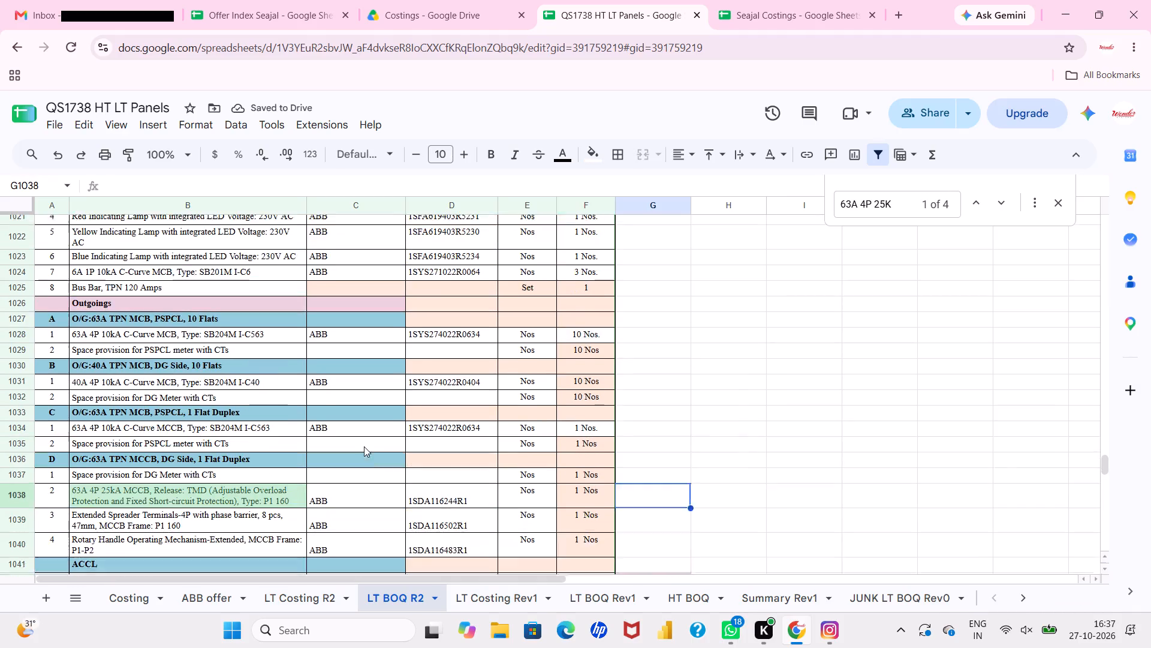
{"action": "scroll", "coordinate": [364, 446], "scroll_direction": "up", "scroll_amount": 6}
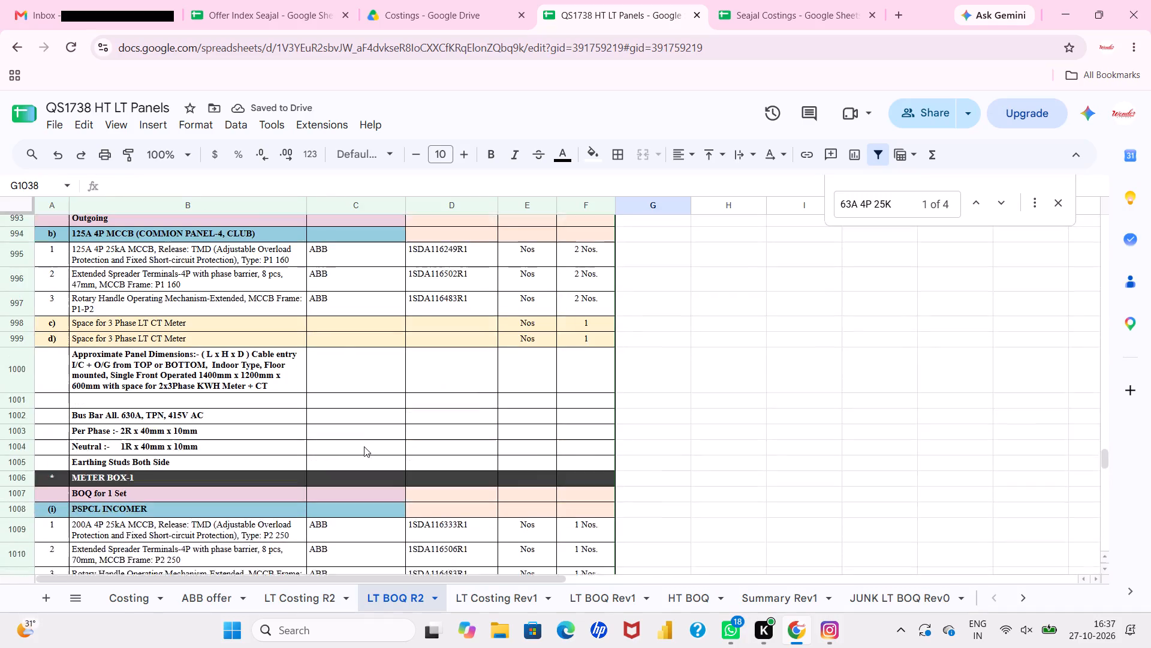
{"action": "scroll", "coordinate": [364, 446], "scroll_direction": "up", "scroll_amount": 6}
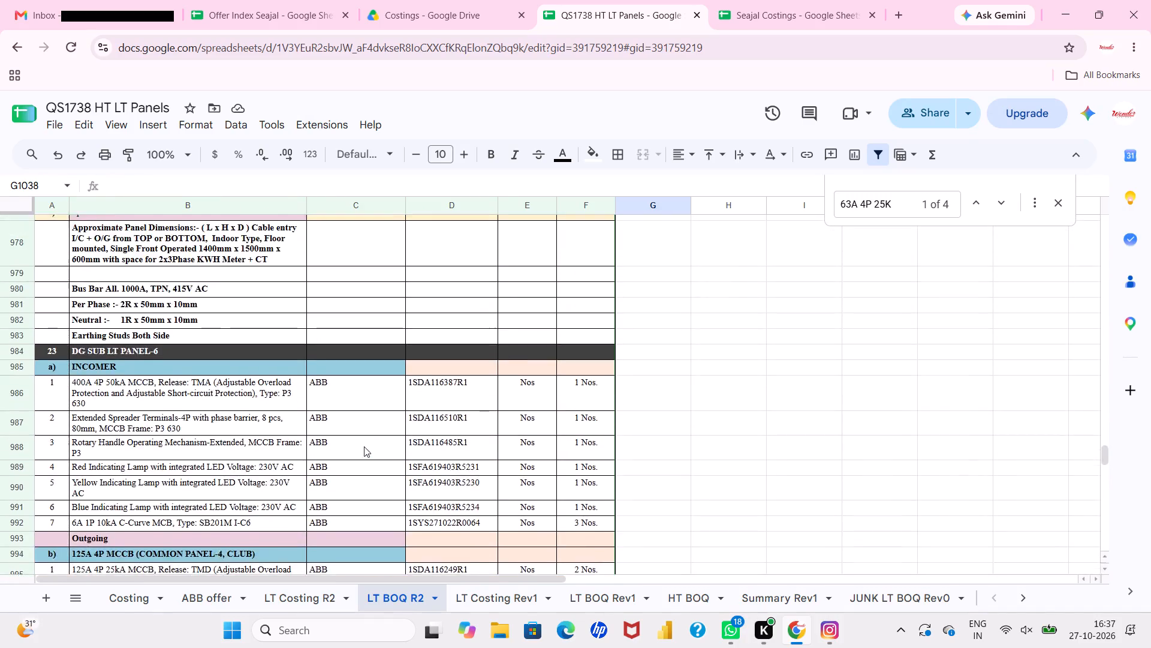
{"action": "scroll", "coordinate": [364, 446], "scroll_direction": "up", "scroll_amount": 5}
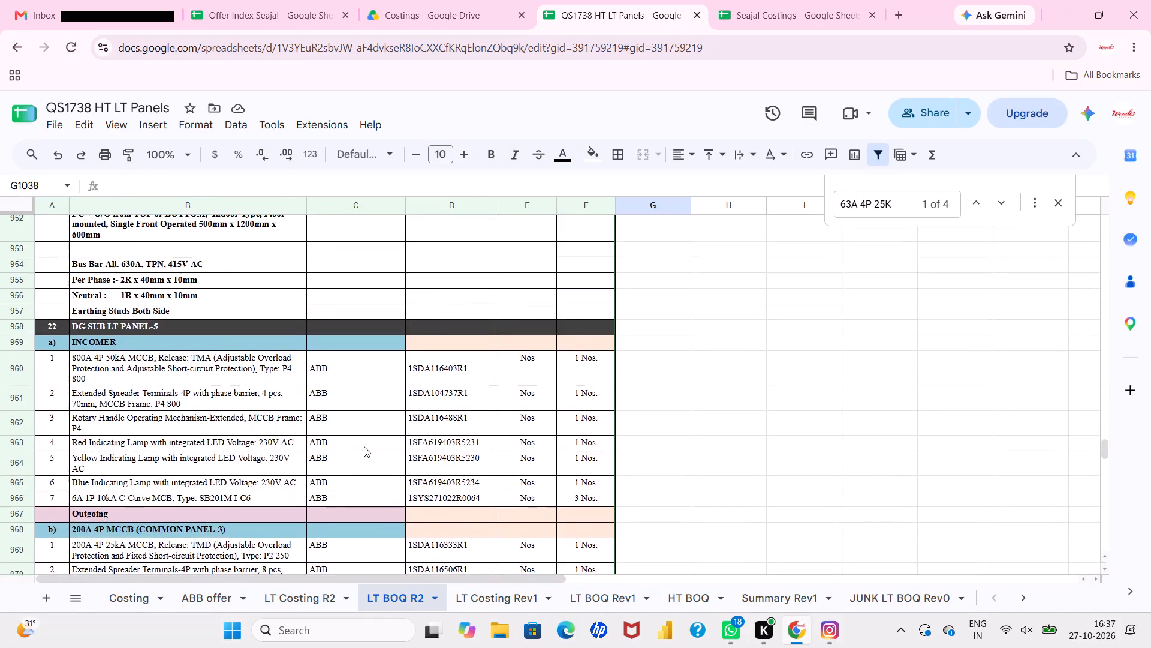
{"action": "scroll", "coordinate": [364, 446], "scroll_direction": "up", "scroll_amount": 4}
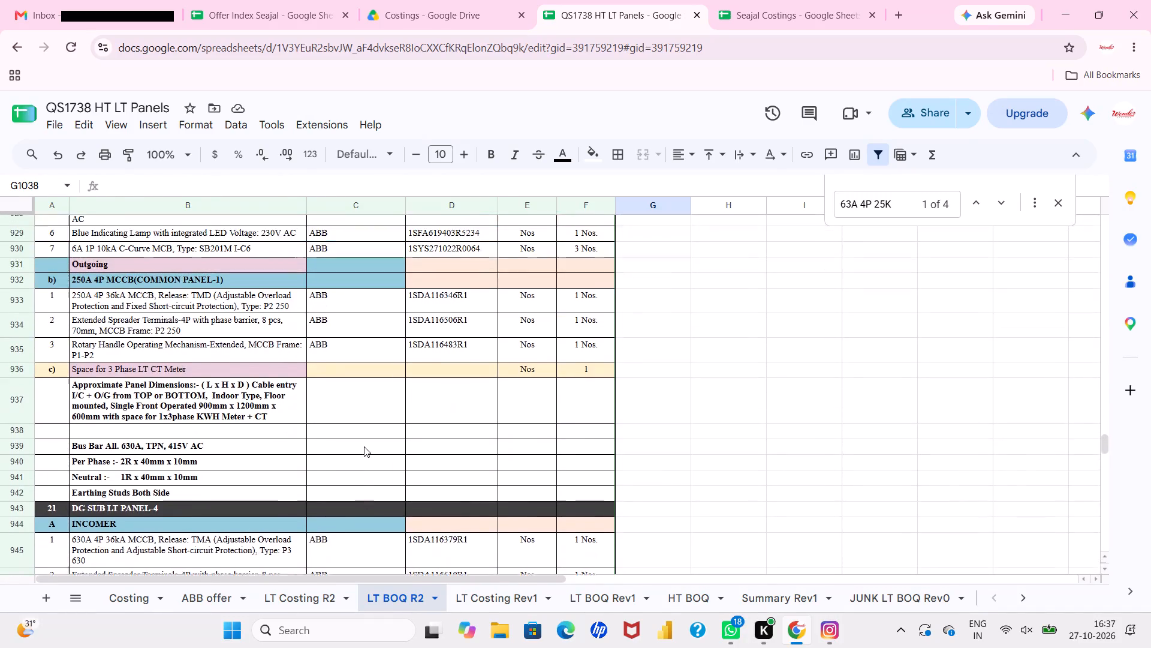
{"action": "scroll", "coordinate": [364, 446], "scroll_direction": "up", "scroll_amount": 2}
{"action": "scroll", "coordinate": [364, 446], "scroll_direction": "down", "scroll_amount": 2}
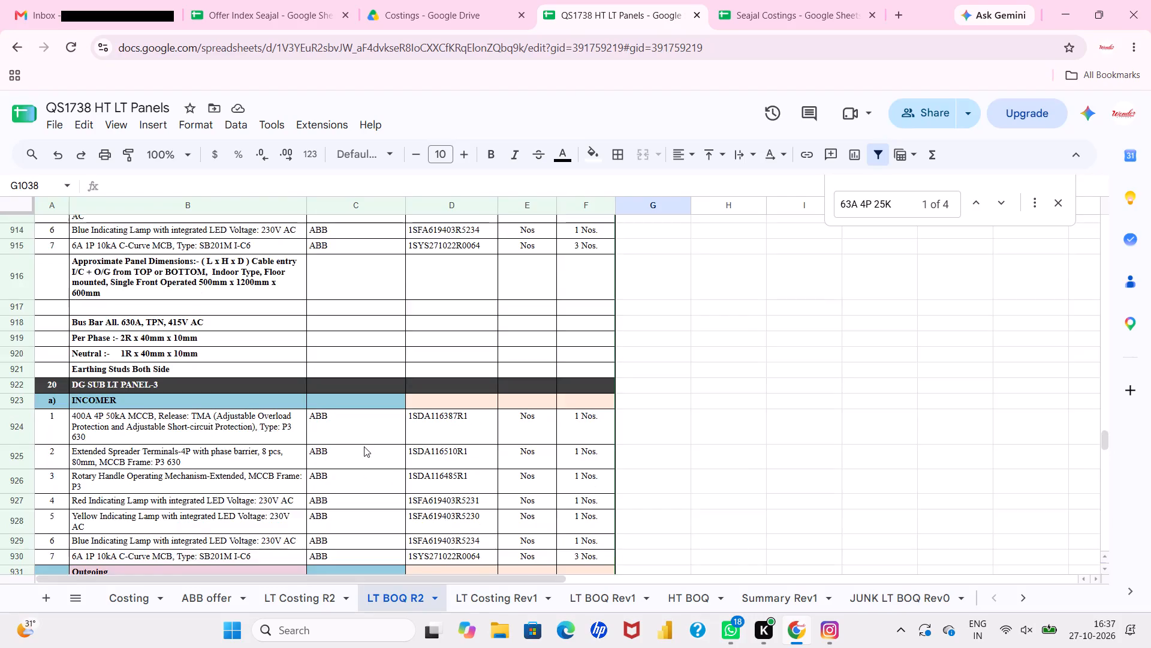
{"action": "scroll", "coordinate": [364, 446], "scroll_direction": "down", "scroll_amount": 5}
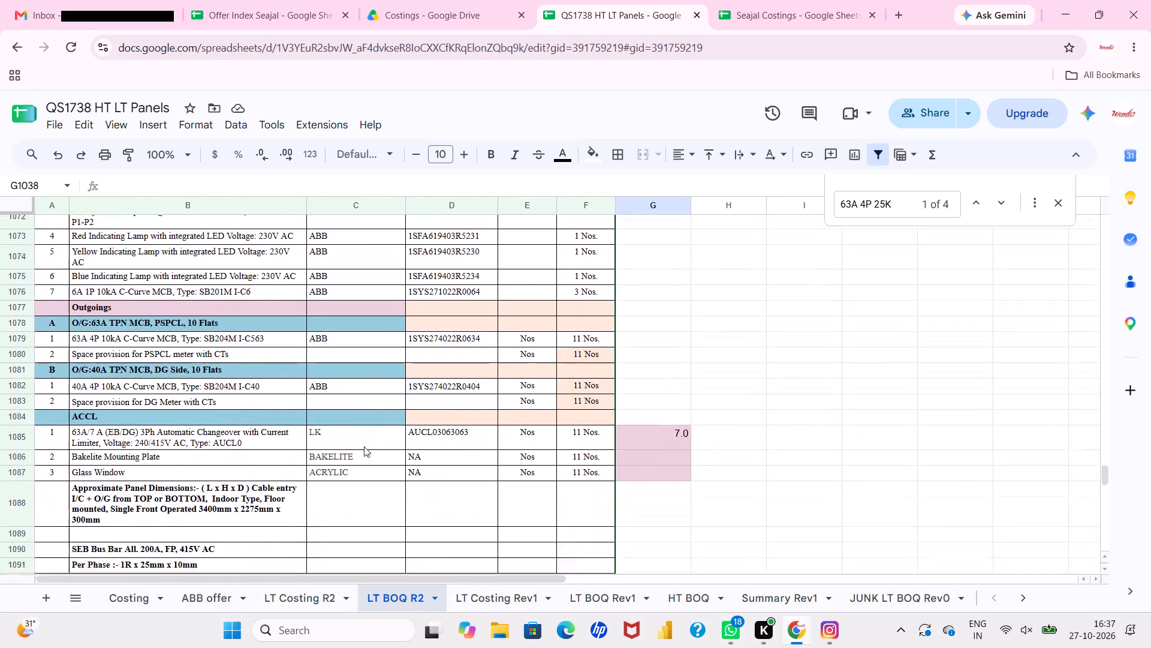
{"action": "scroll", "coordinate": [364, 446], "scroll_direction": "down", "scroll_amount": 5}
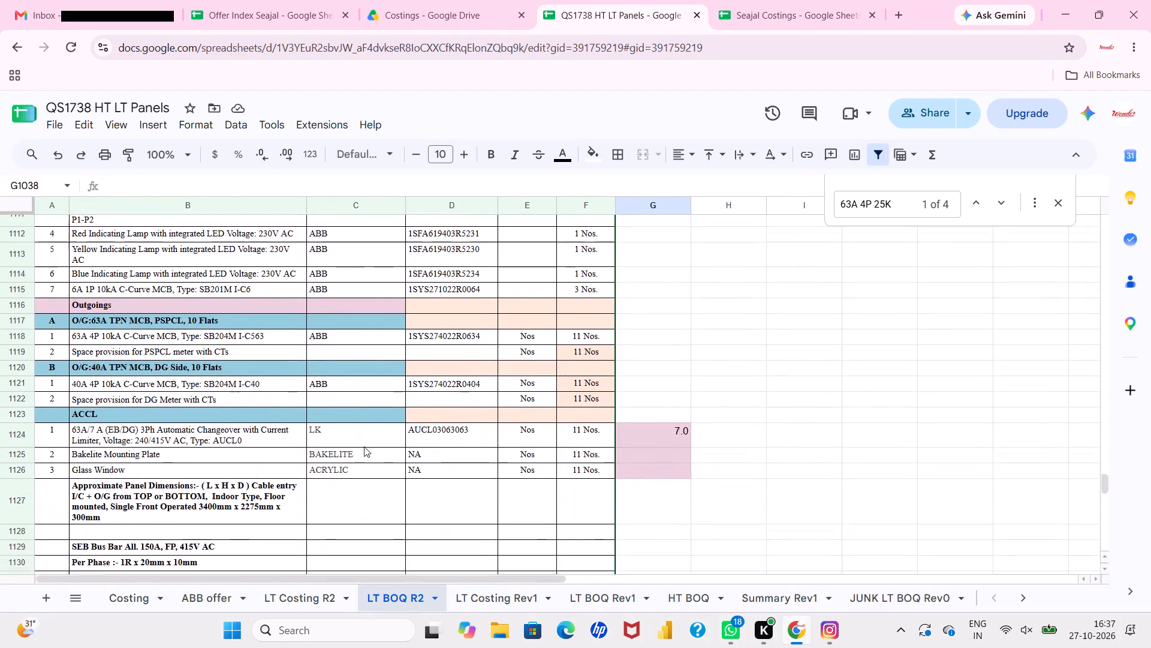
{"action": "scroll", "coordinate": [364, 446], "scroll_direction": "down", "scroll_amount": 4}
{"action": "scroll", "coordinate": [364, 446], "scroll_direction": "up", "scroll_amount": 2}
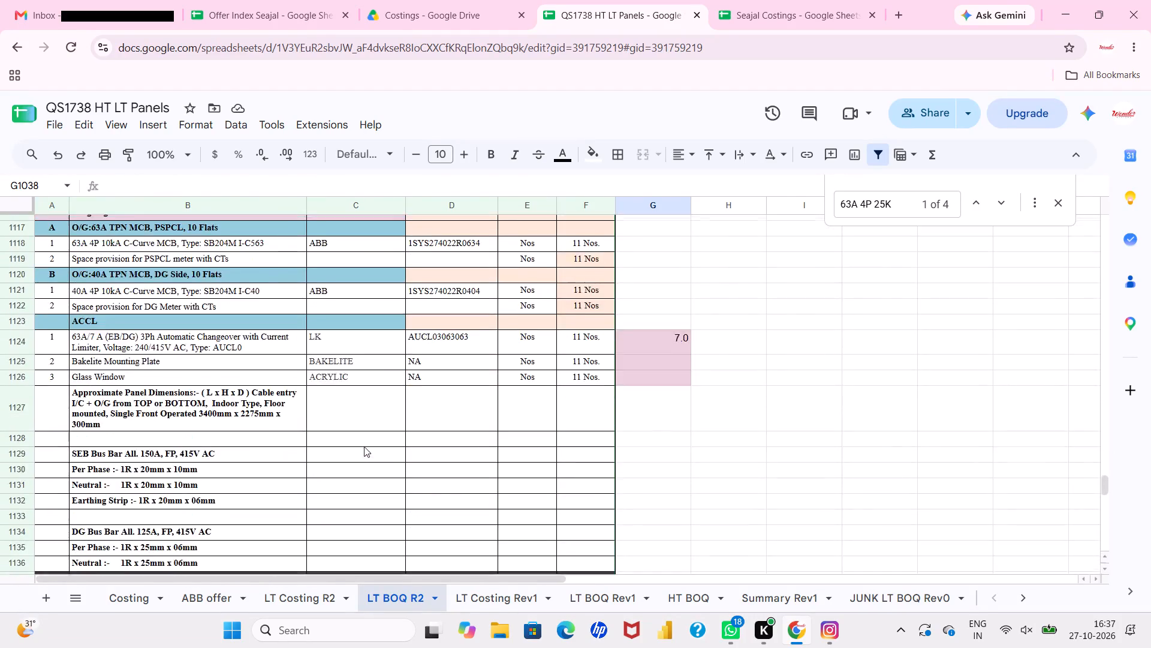
{"action": "scroll", "coordinate": [364, 446], "scroll_direction": "up", "scroll_amount": 5}
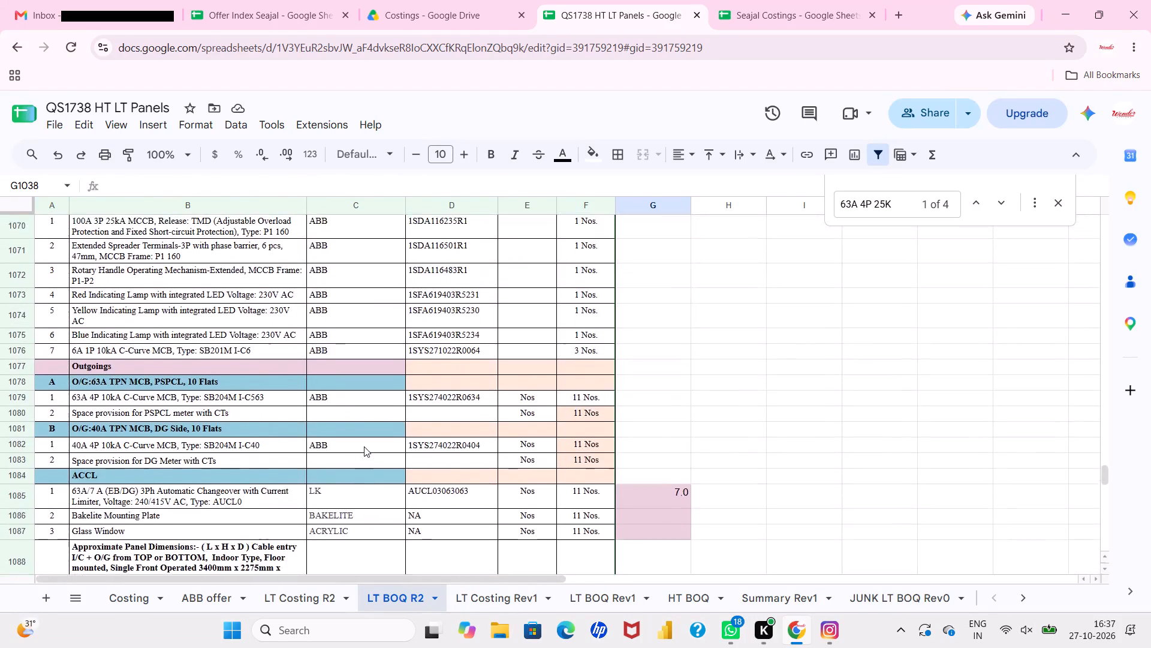
{"action": "scroll", "coordinate": [364, 446], "scroll_direction": "up", "scroll_amount": 1}
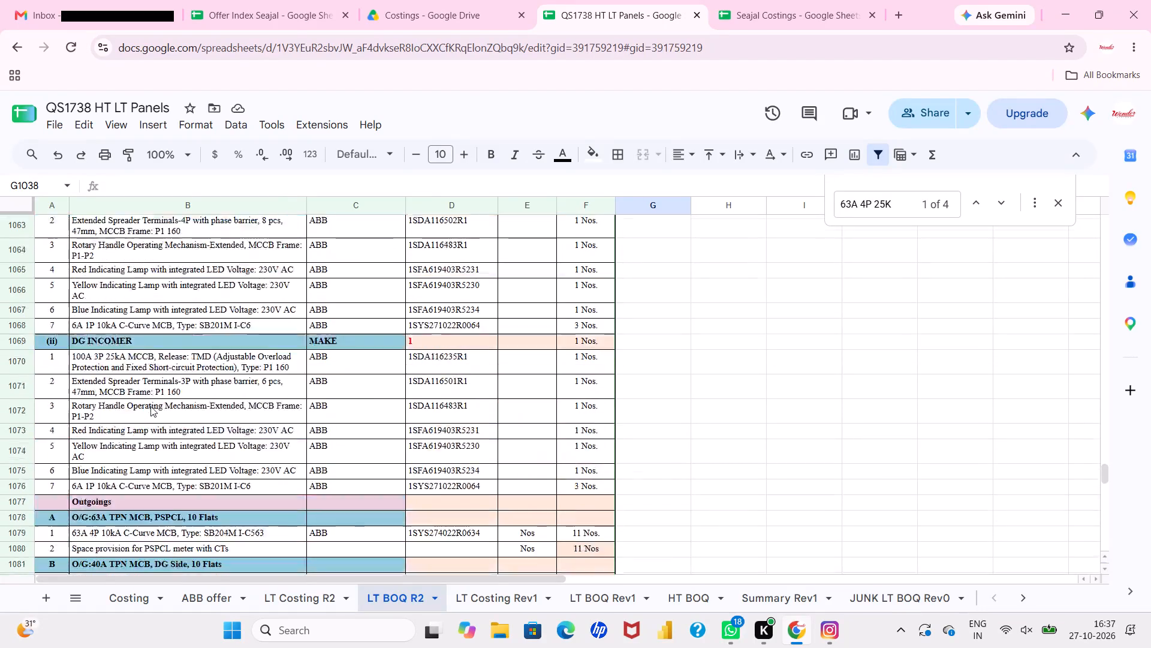
{"action": "scroll", "coordinate": [150, 406], "scroll_direction": "down", "scroll_amount": 2}
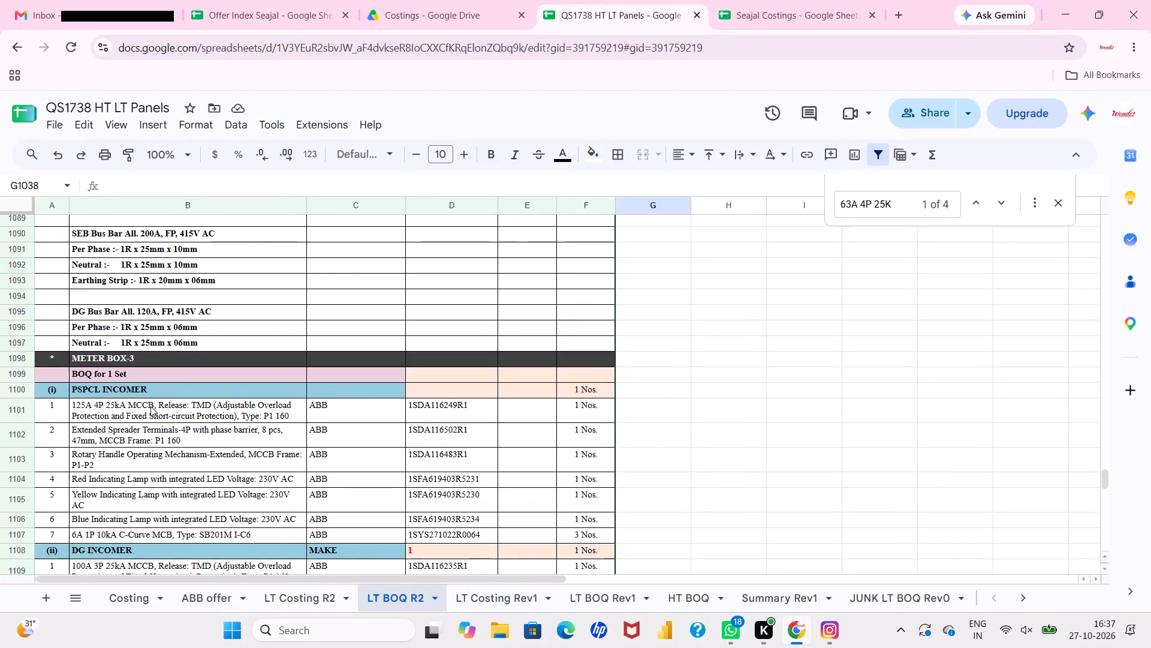
{"action": "scroll", "coordinate": [150, 406], "scroll_direction": "down", "scroll_amount": 3}
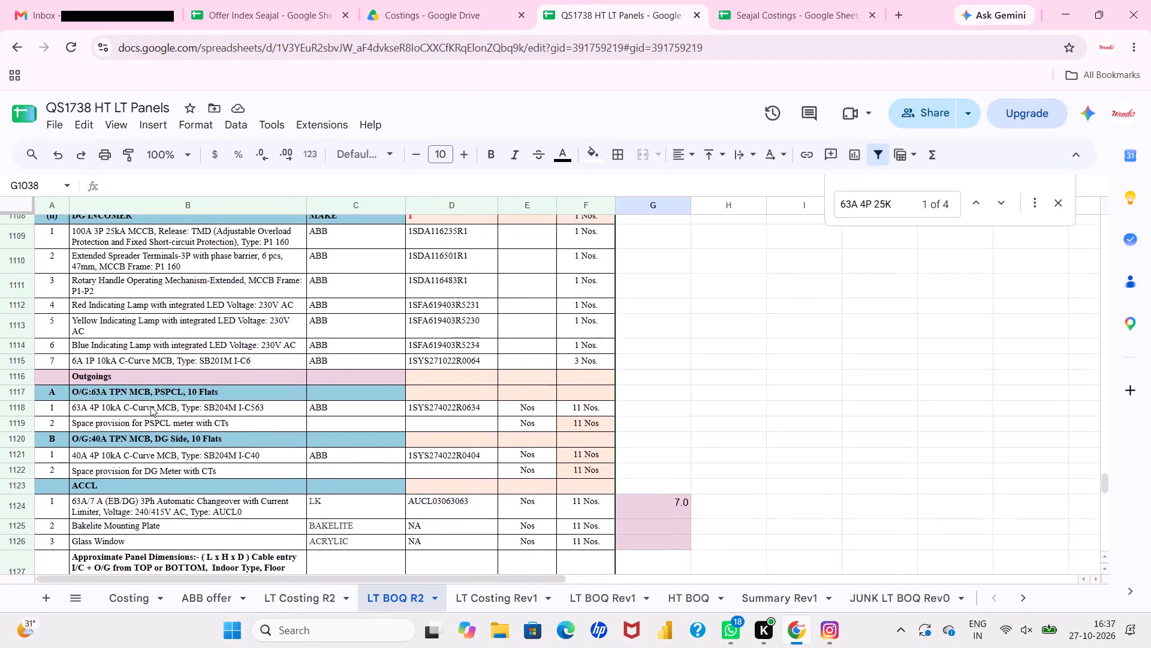
{"action": "scroll", "coordinate": [150, 406], "scroll_direction": "down", "scroll_amount": 4}
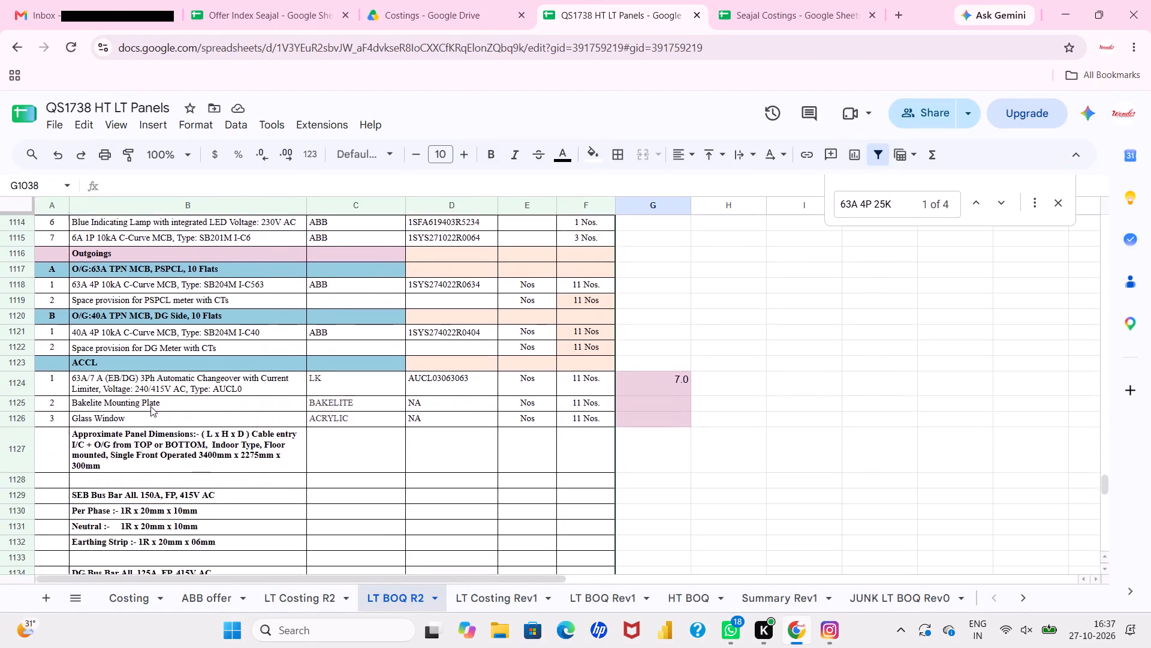
{"action": "scroll", "coordinate": [150, 406], "scroll_direction": "down", "scroll_amount": 5}
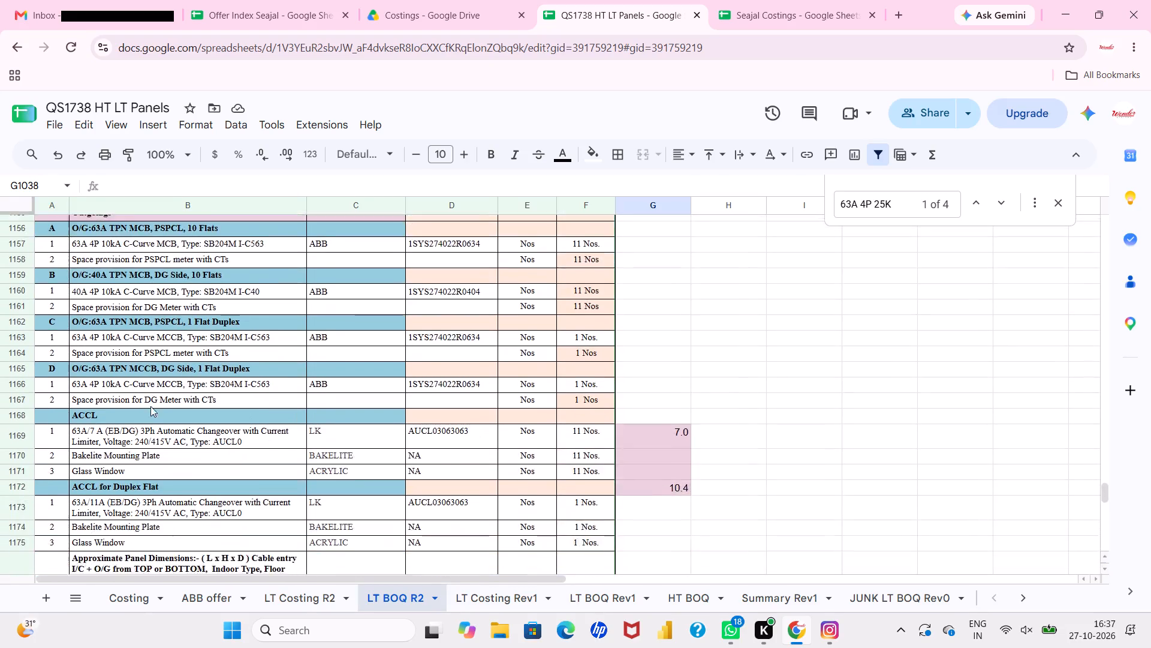
{"action": "scroll", "coordinate": [150, 406], "scroll_direction": "down", "scroll_amount": 1}
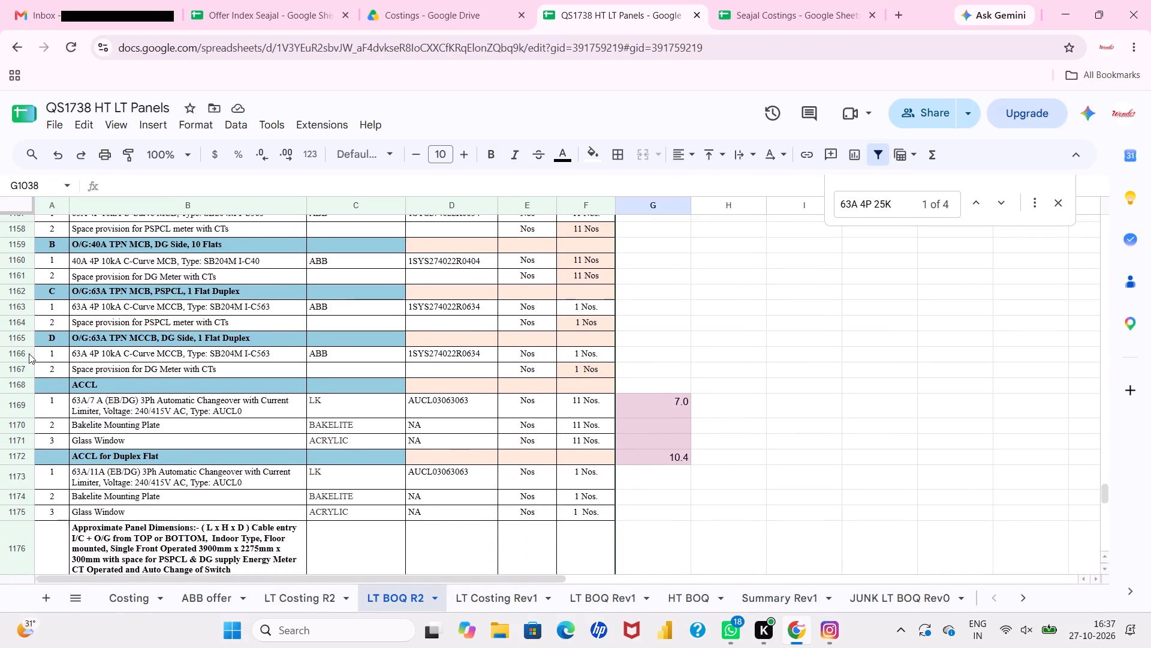
Insert two blank rows above row 1166, directly under the O/G:63A TPN MCCB, DG Side, 1 Flat Duplex heading.
{"action": "left_click_drag", "start_coordinate": [29, 355], "coordinate": [27, 365]}
{"action": "right_click", "coordinate": [27, 365]}
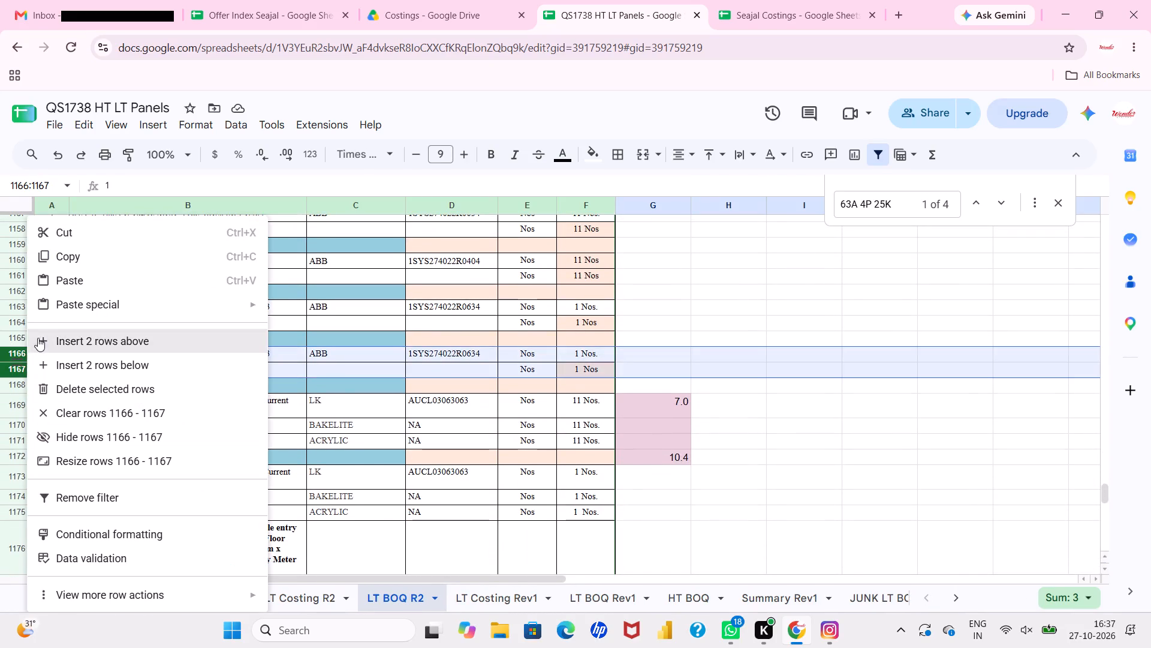
{"action": "left_click", "coordinate": [38, 336]}
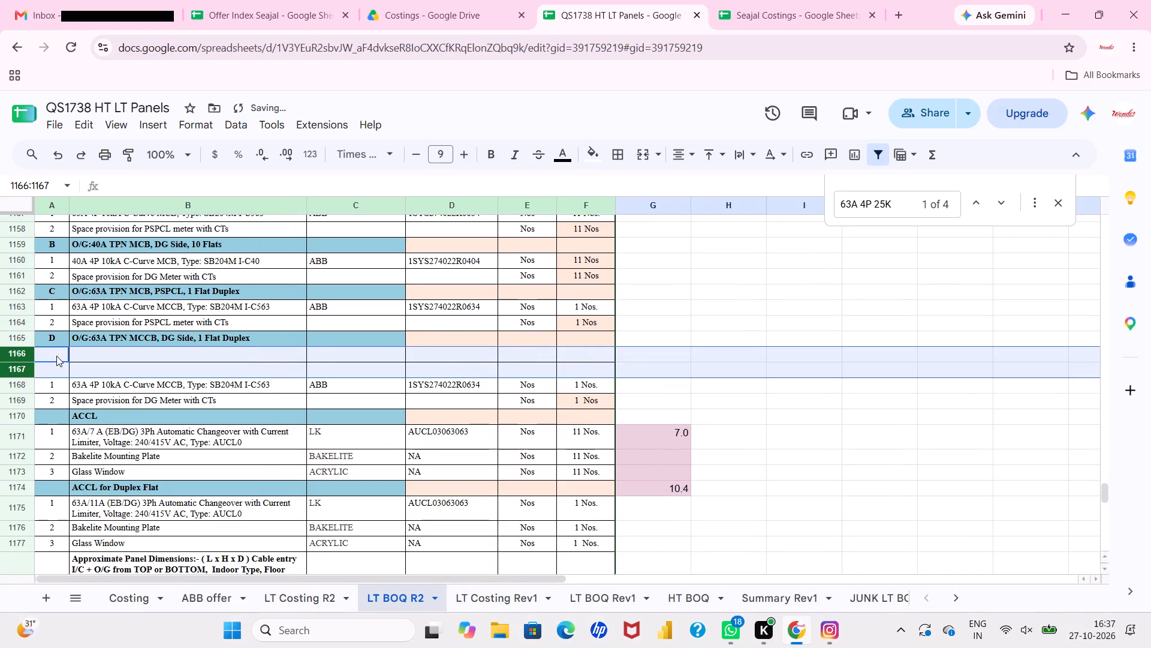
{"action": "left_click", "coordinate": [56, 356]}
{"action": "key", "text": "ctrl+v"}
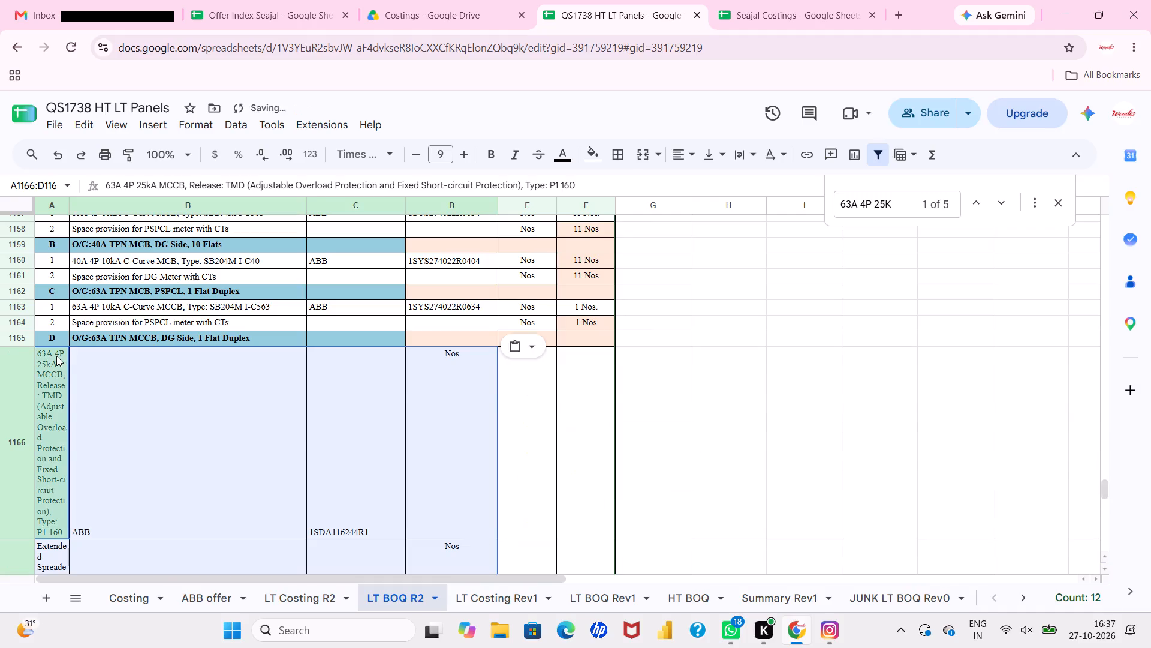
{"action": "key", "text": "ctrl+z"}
Paste the copied 63A 4P 25kA MCCB, spreader terminals and rotary handle details starting at B1166, overwriting the 10kA C-Curve MCCB in row 1168.
{"action": "left_click", "coordinate": [77, 356]}
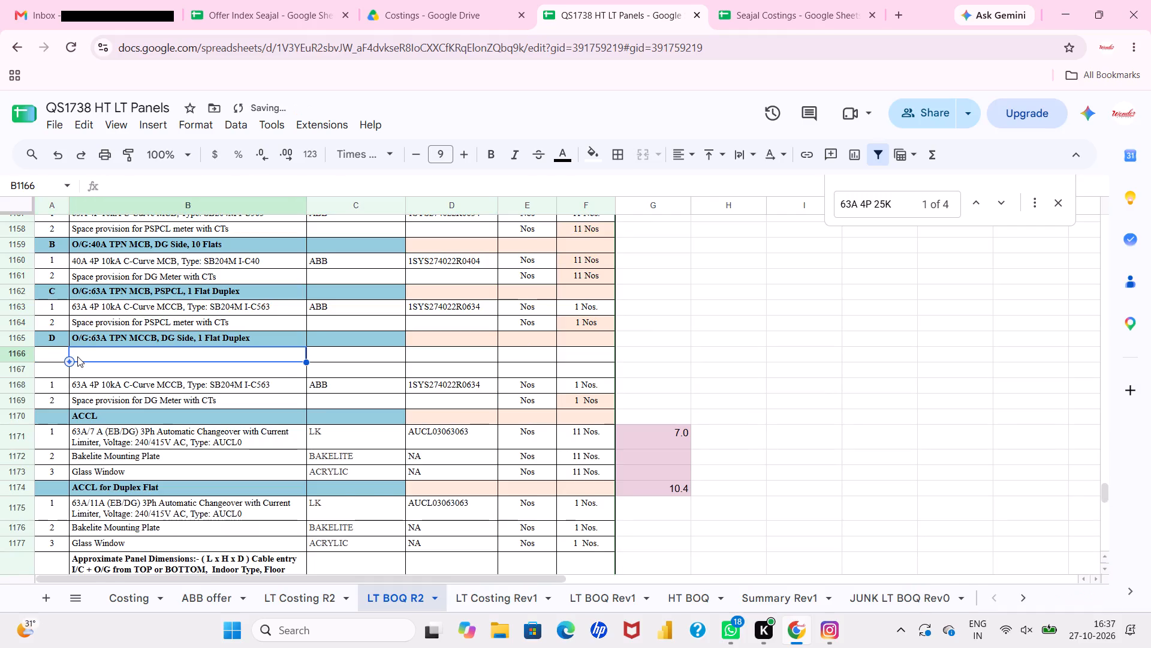
{"action": "key", "text": "ctrl+v"}
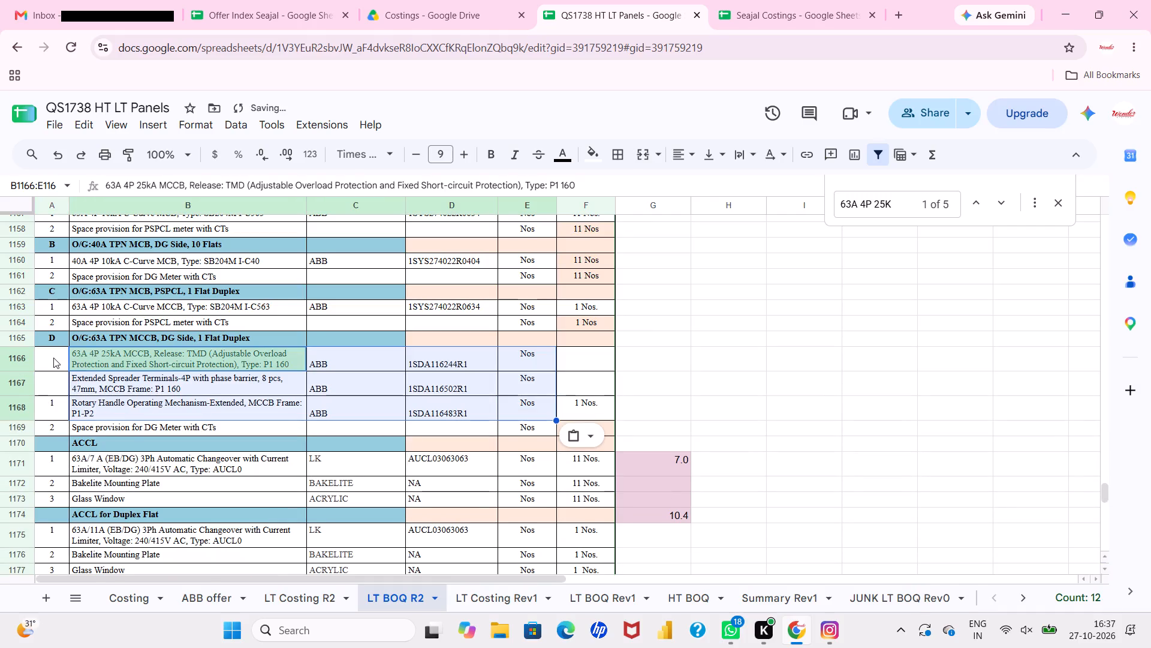
Number the four items of the DG Side, 1 Flat Duplex group in A1166:A1169 from 1 to 4.
{"action": "left_click", "coordinate": [53, 358]}
{"action": "key", "text": "1"}
{"action": "key", "text": "Return"}
{"action": "key", "text": "2"}
{"action": "key", "text": "Return"}
{"action": "key", "text": "3"}
{"action": "key", "text": "Return"}
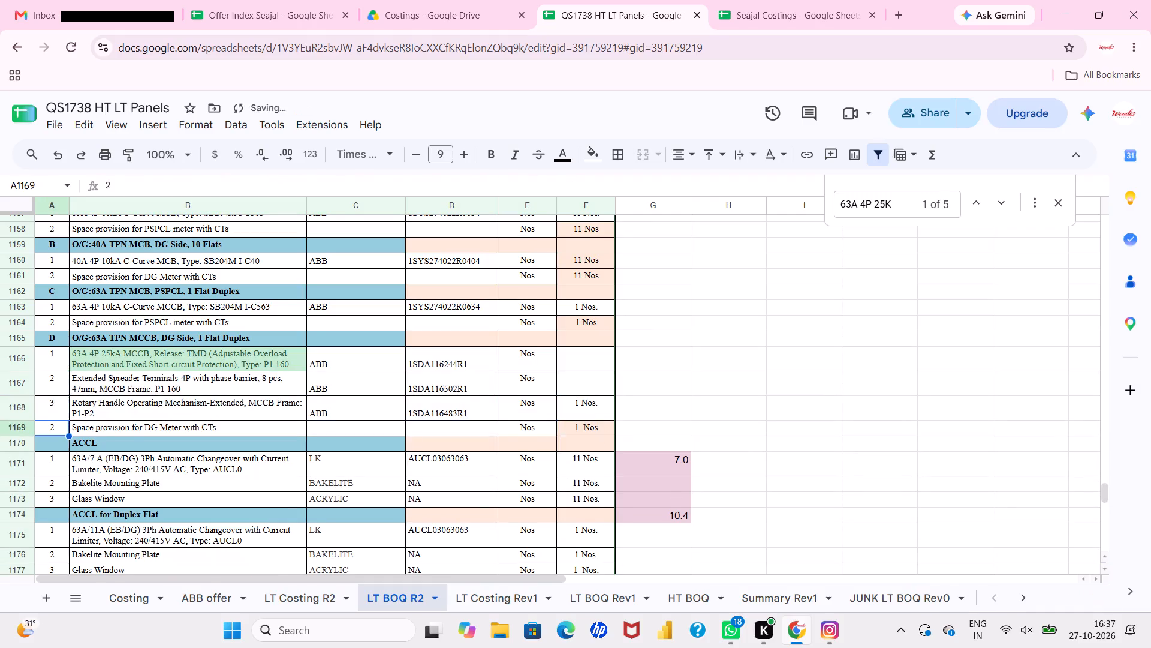
{"action": "key", "text": "4"}
{"action": "key", "text": "Return"}
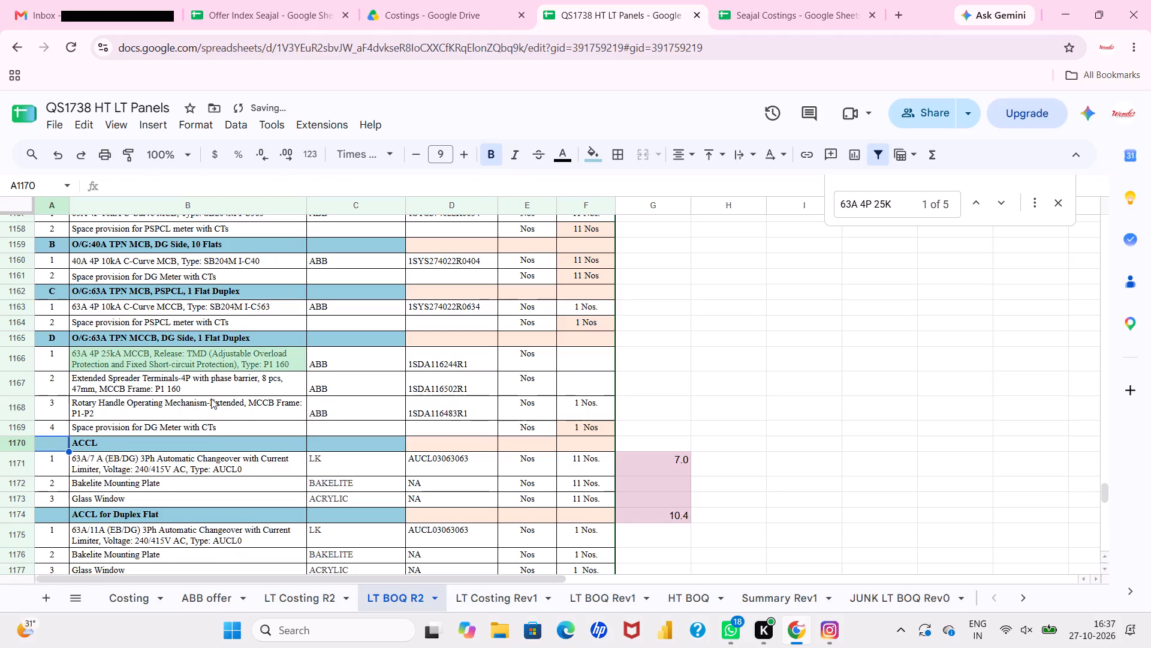
Set the quantities of the 63A 25kA MCCB and spreader terminals in F1166:F1167 to 1 Nos., matching the rotary handle's quantity.
{"action": "left_click", "coordinate": [574, 358]}
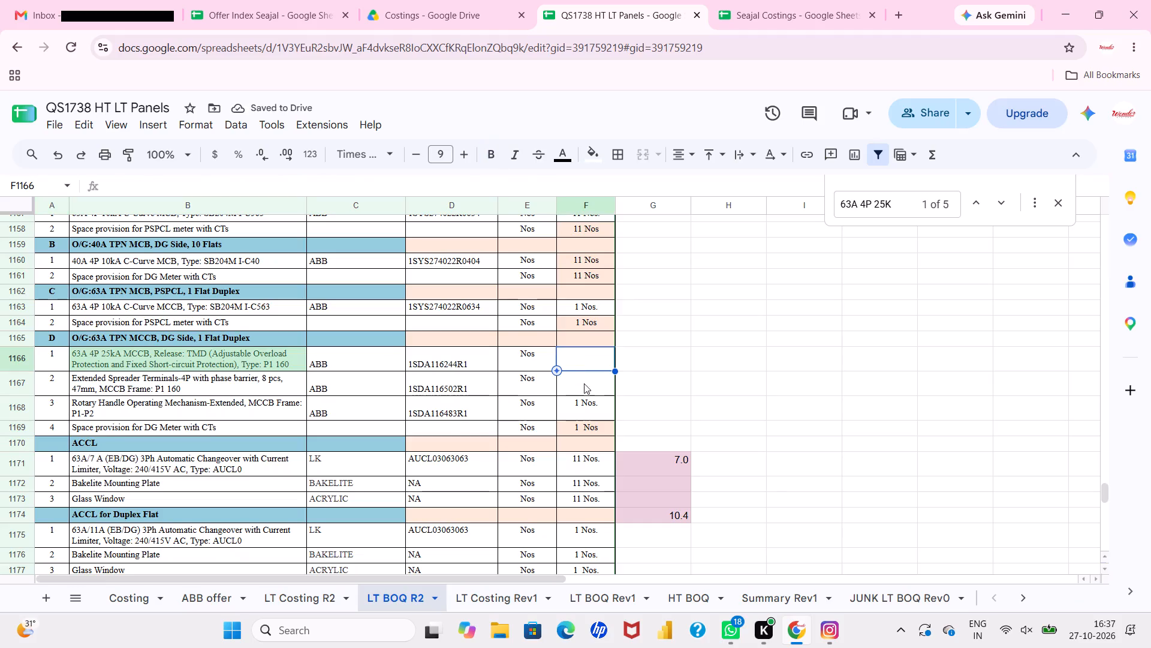
{"action": "left_click", "coordinate": [587, 404]}
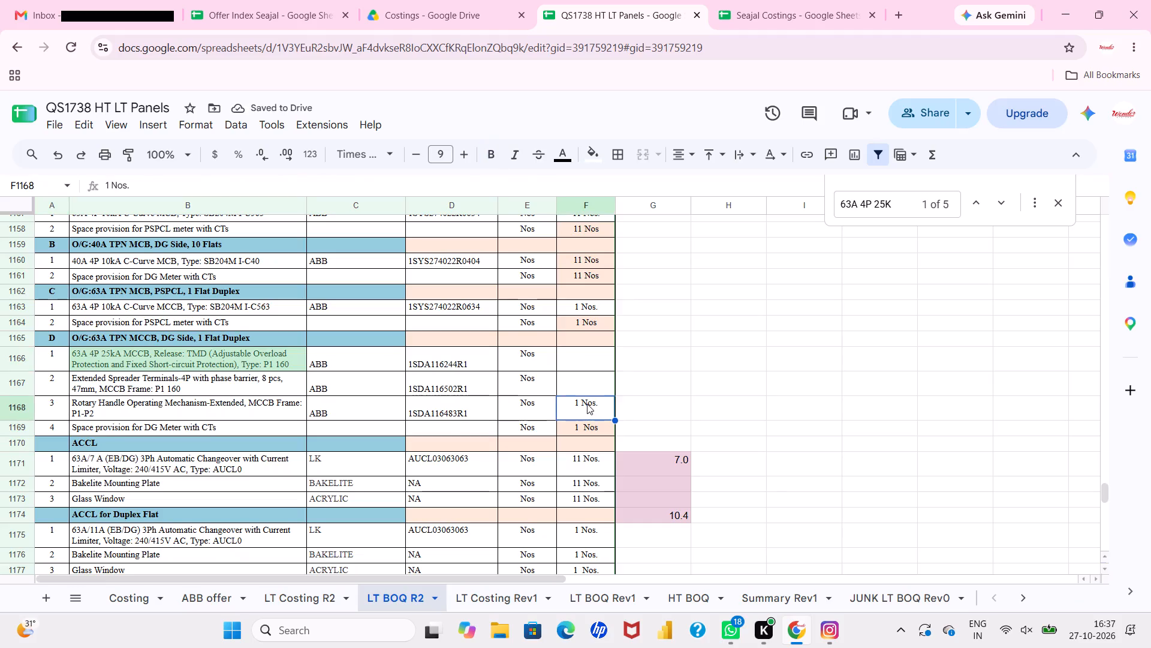
{"action": "key", "text": "ctrl+c"}
{"action": "left_click", "coordinate": [596, 353]}
{"action": "key", "text": "ctrl+v"}
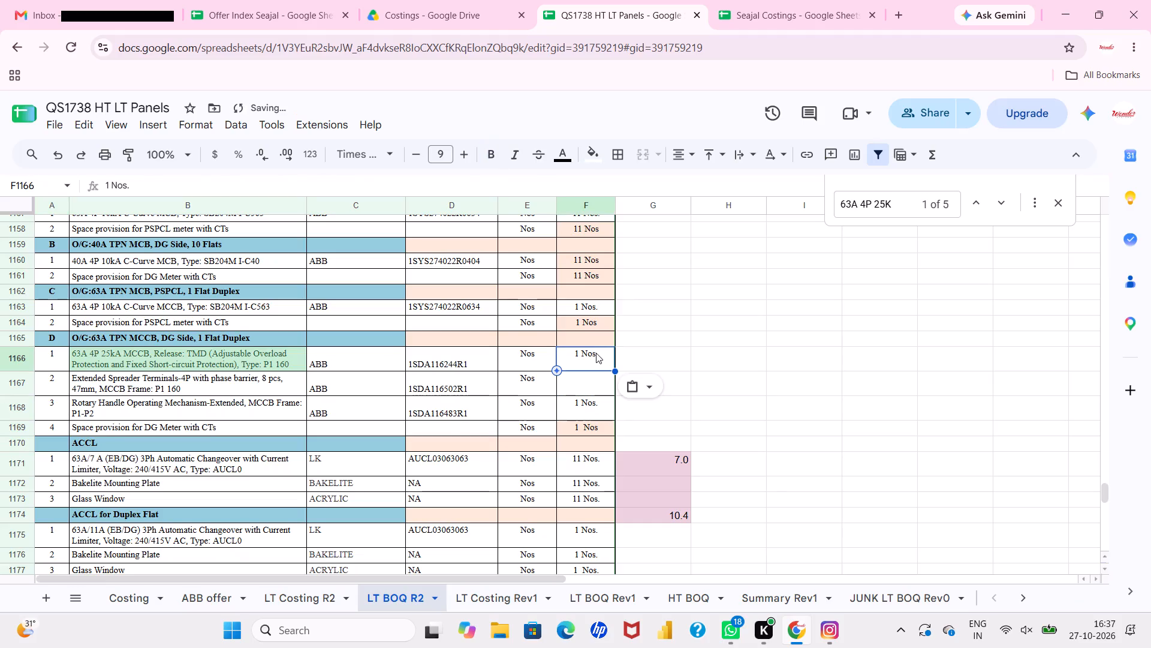
{"action": "left_click_drag", "start_coordinate": [616, 370], "coordinate": [614, 394]}
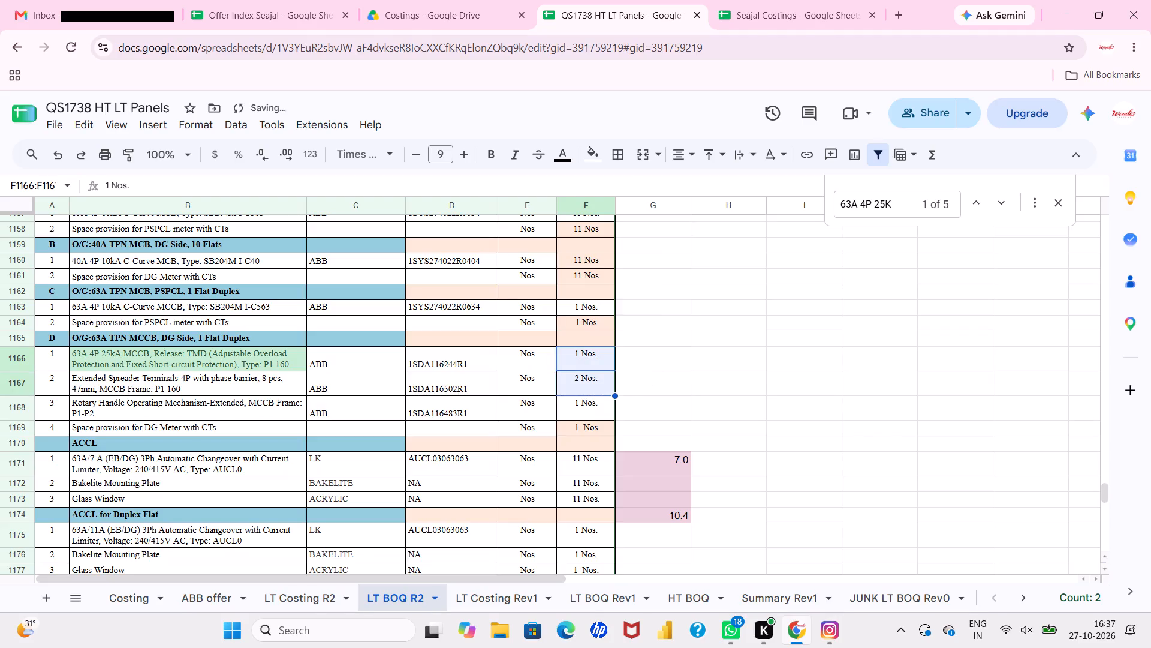
{"action": "double_click", "coordinate": [576, 381]}
{"action": "left_click", "coordinate": [576, 381]}
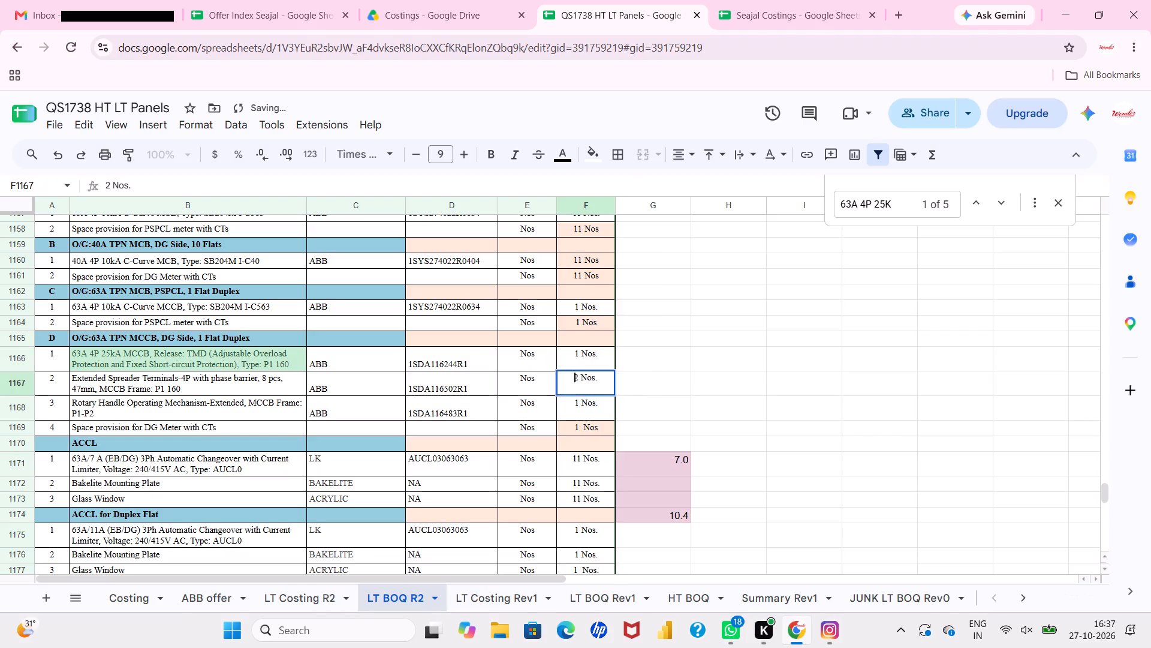
{"action": "key", "text": "ctrl+d"}
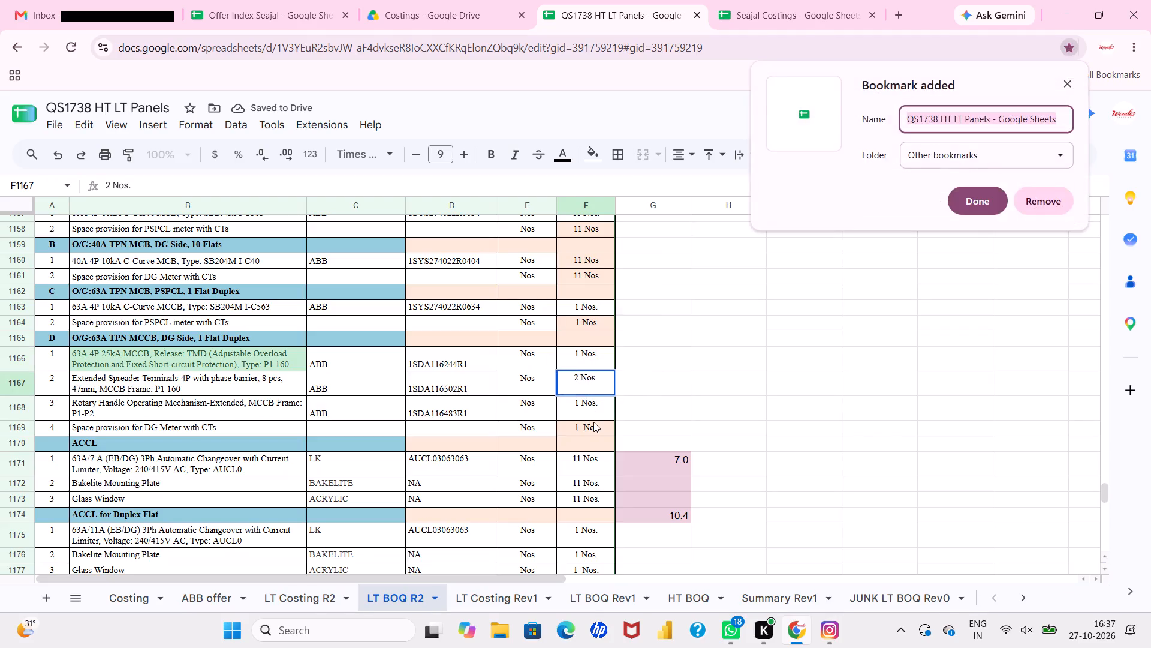
{"action": "left_click", "coordinate": [593, 422]}
{"action": "left_click", "coordinate": [587, 382]}
{"action": "key", "text": "ctrl+d"}
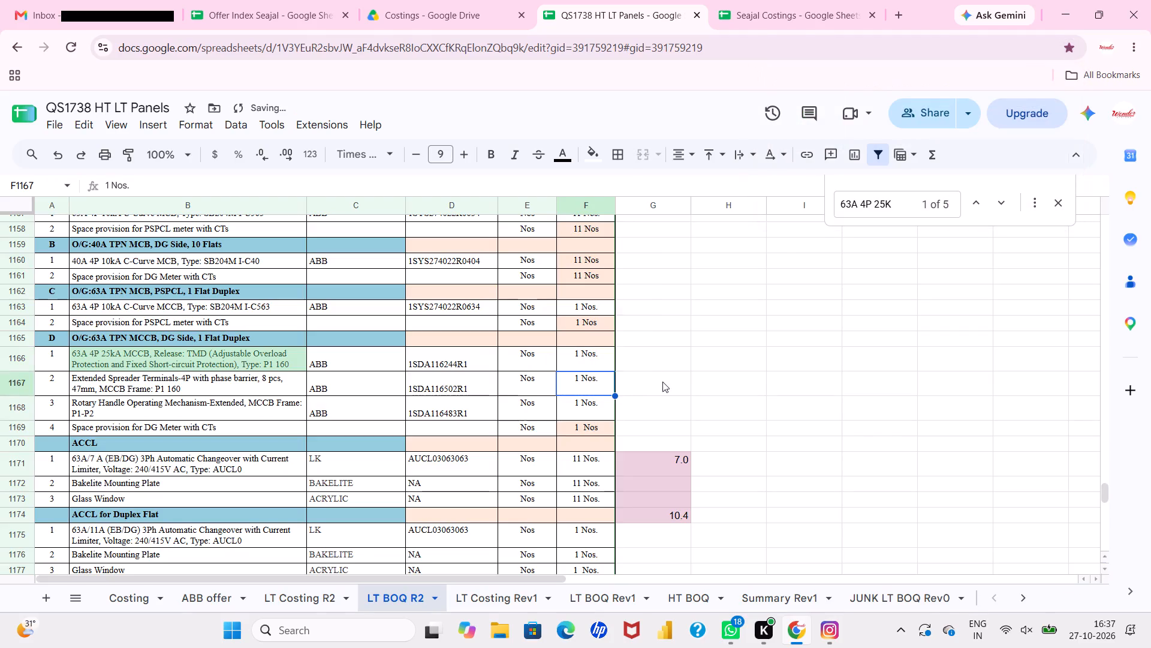
{"action": "left_click", "coordinate": [662, 382]}
Copy the 63A 4P 25kA MCCB, spreader terminals and rotary handle details in B1166:E1168.
{"action": "left_click_drag", "start_coordinate": [193, 355], "coordinate": [367, 388]}
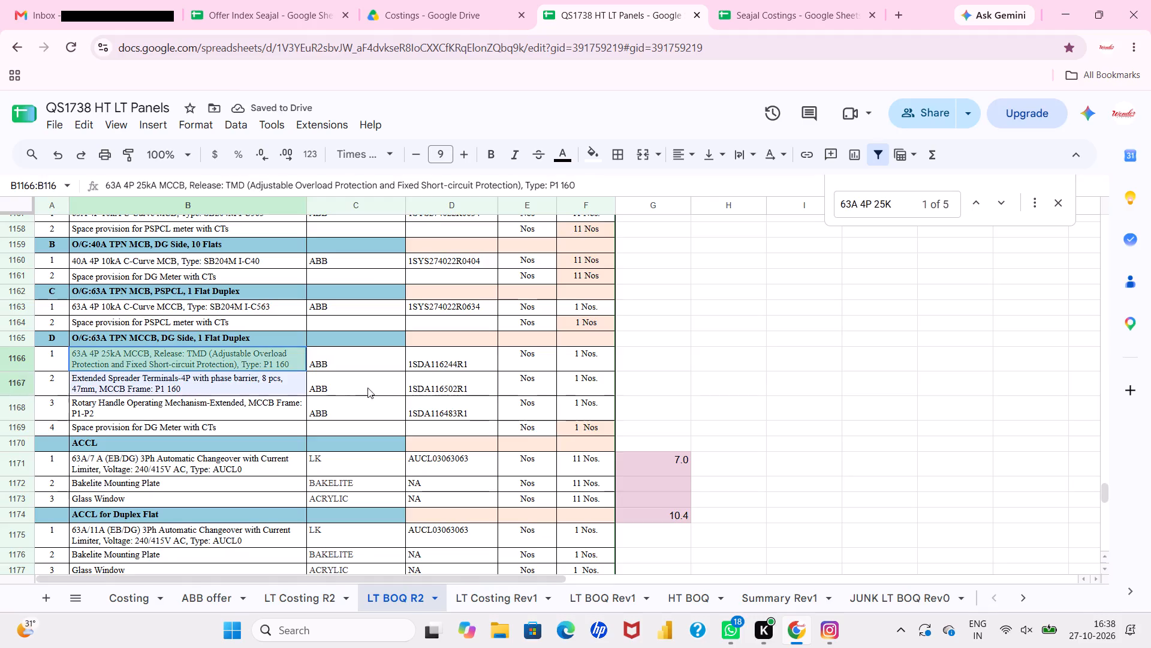
{"action": "left_click_drag", "start_coordinate": [367, 388], "coordinate": [526, 406]}
{"action": "key", "text": "ctrl+c"}
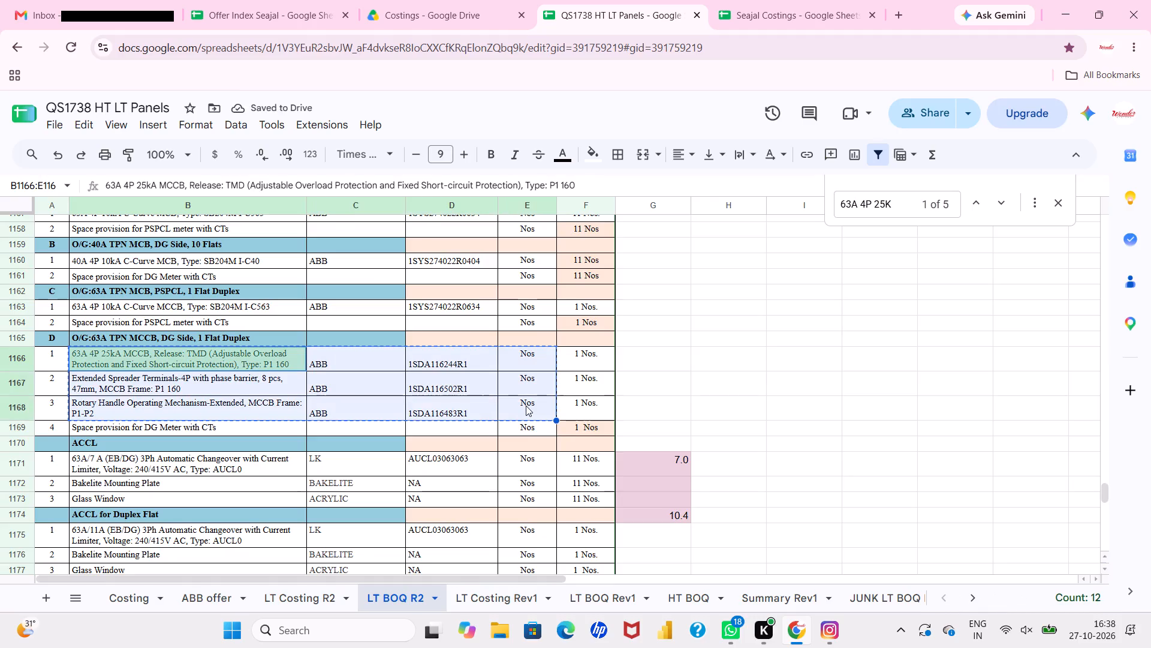
Insert two blank rows above row 1217, under the following meter box's DG Side, 1 Flat Duplex heading.
{"action": "scroll", "coordinate": [526, 406], "scroll_direction": "down", "scroll_amount": 8}
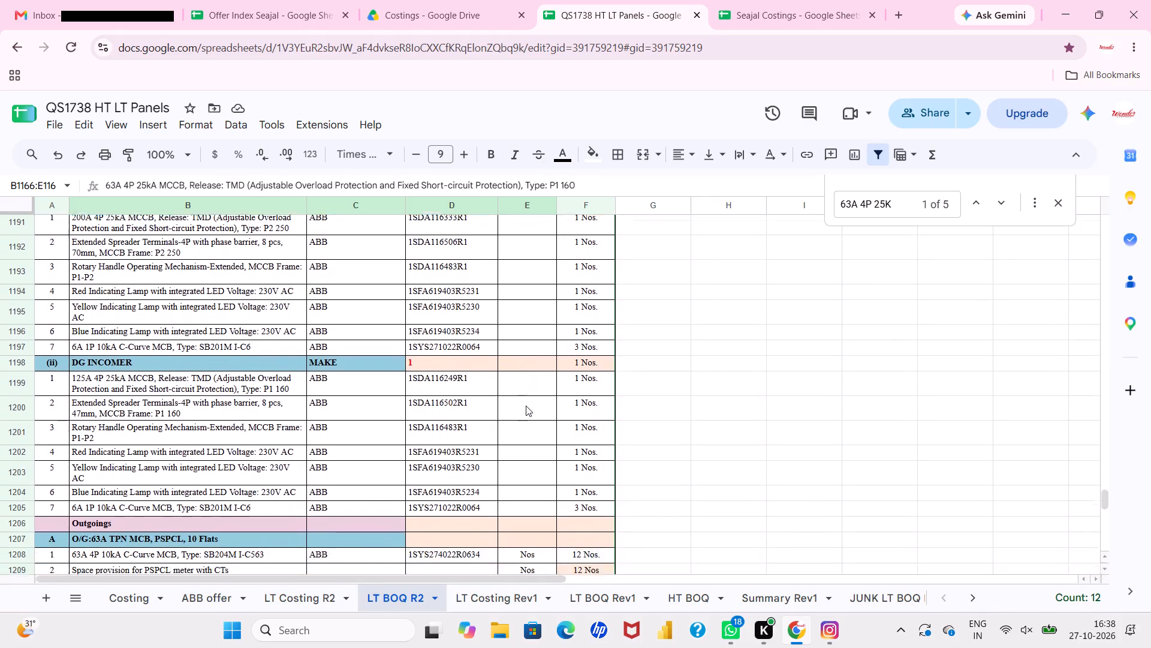
{"action": "scroll", "coordinate": [526, 406], "scroll_direction": "down", "scroll_amount": 3}
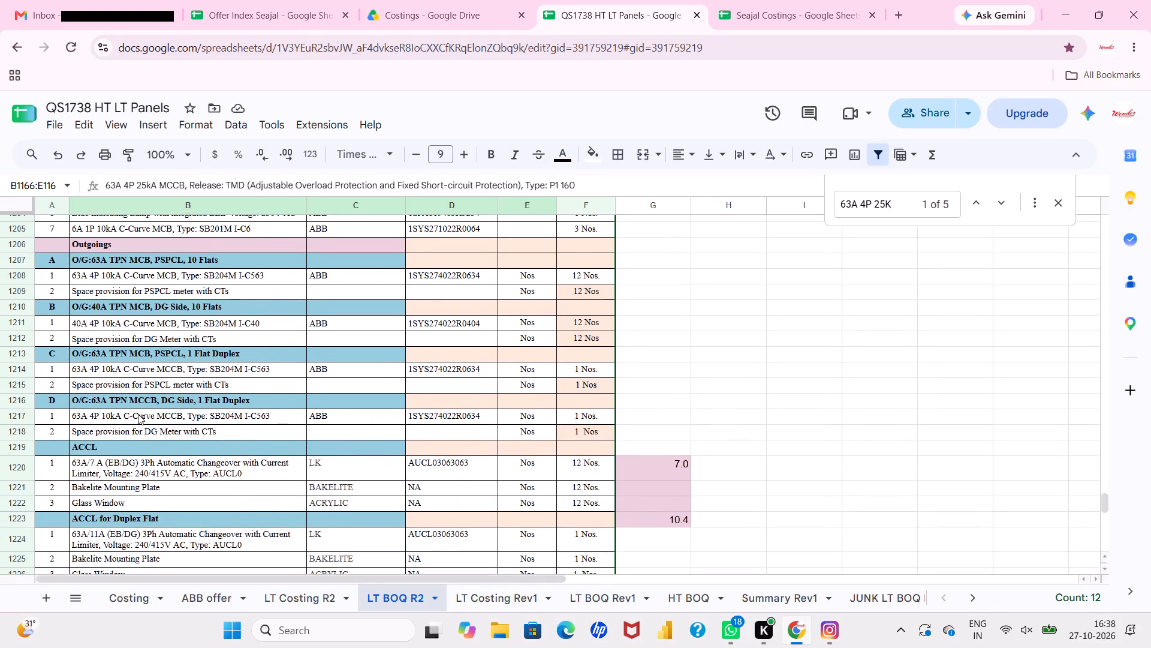
{"action": "left_click_drag", "start_coordinate": [23, 416], "coordinate": [22, 430]}
{"action": "right_click", "coordinate": [22, 430]}
{"action": "left_click", "coordinate": [43, 332]}
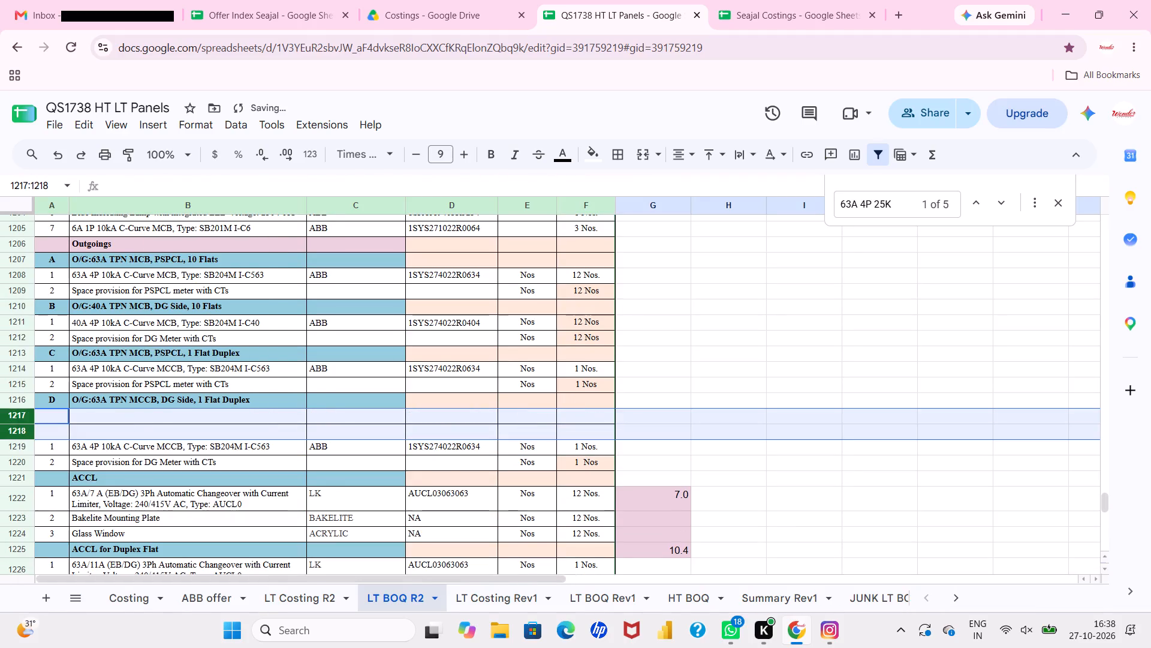
Paste the copied 63A 4P 25kA MCCB, spreader terminals and rotary handle details into B1217:E1219, over the old 10kA item.
{"action": "left_click", "coordinate": [131, 417]}
{"action": "key", "text": "ctrl+v"}
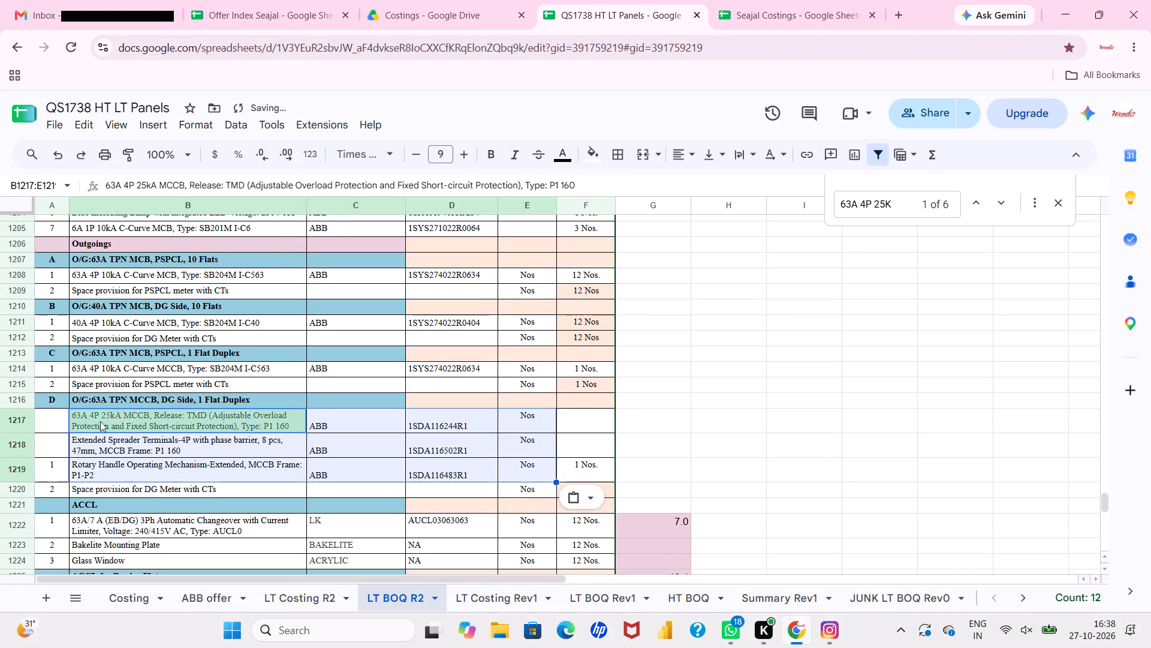
Number the four items of this DG Side, 1 Flat Duplex group in A1217:A1220 from 1 to 4.
{"action": "left_click", "coordinate": [61, 424]}
{"action": "key", "text": "1"}
{"action": "key", "text": "Return"}
{"action": "key", "text": "2"}
{"action": "key", "text": "Return"}
{"action": "key", "text": "3"}
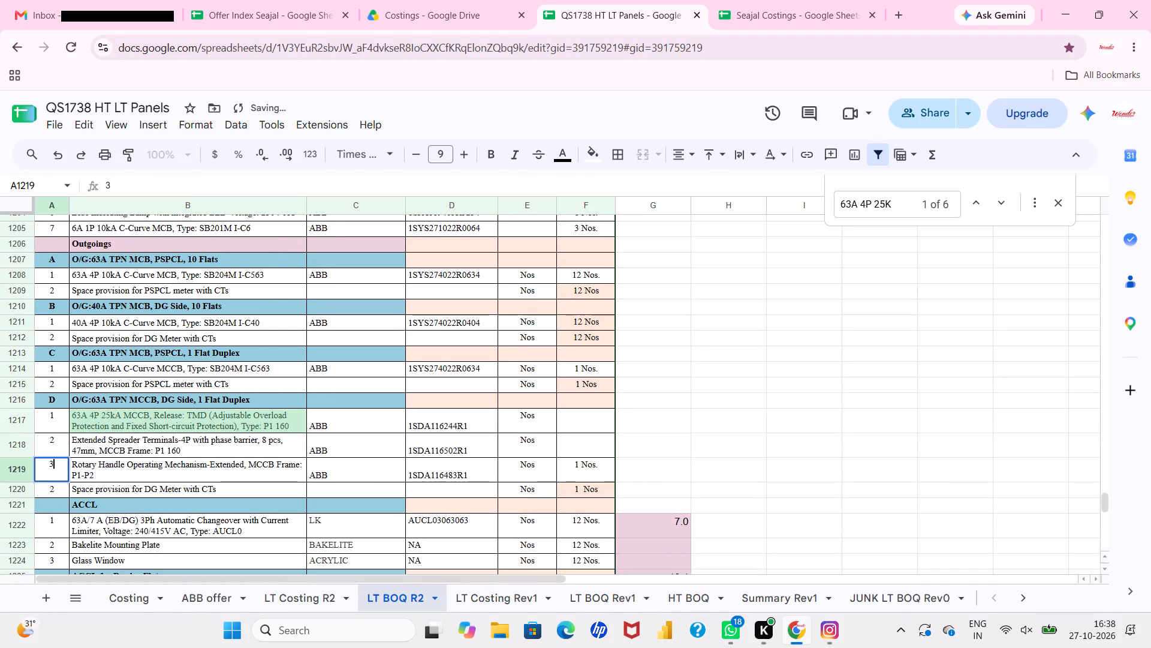
{"action": "key", "text": "Return"}
{"action": "key", "text": "4"}
{"action": "key", "text": "Return"}
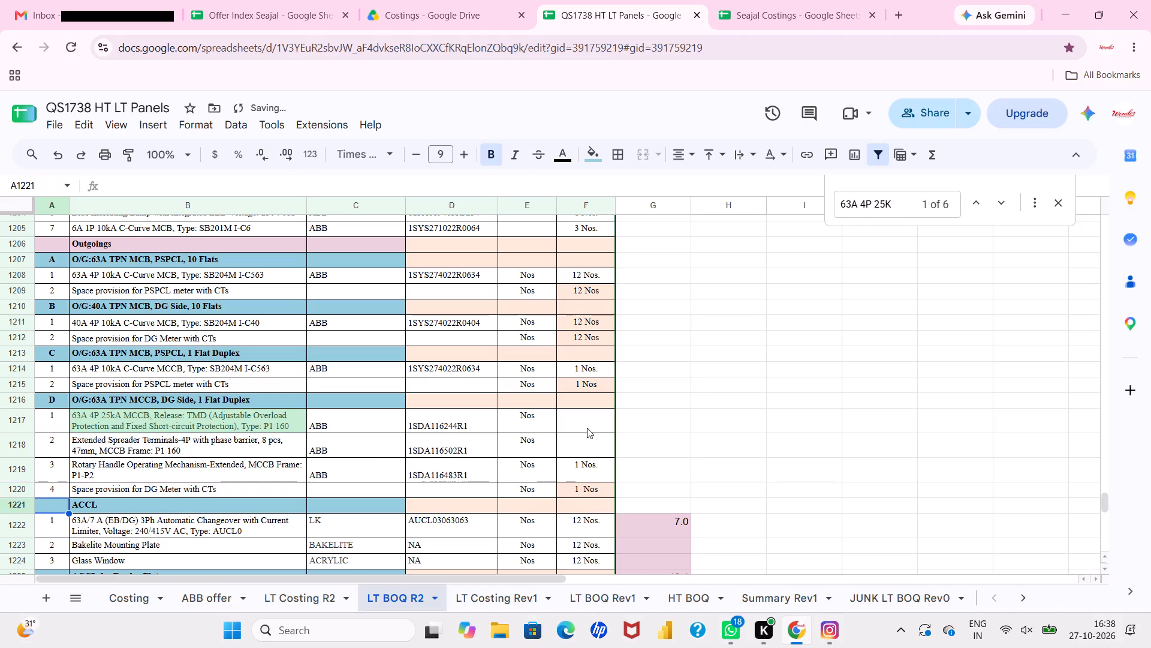
Set the quantities of the 63A 25kA MCCB and spreader terminals in F1217:F1218 to 1 Nos., matching the rotary handle's quantity.
{"action": "left_click", "coordinate": [591, 470]}
{"action": "key", "text": "ctrl+c"}
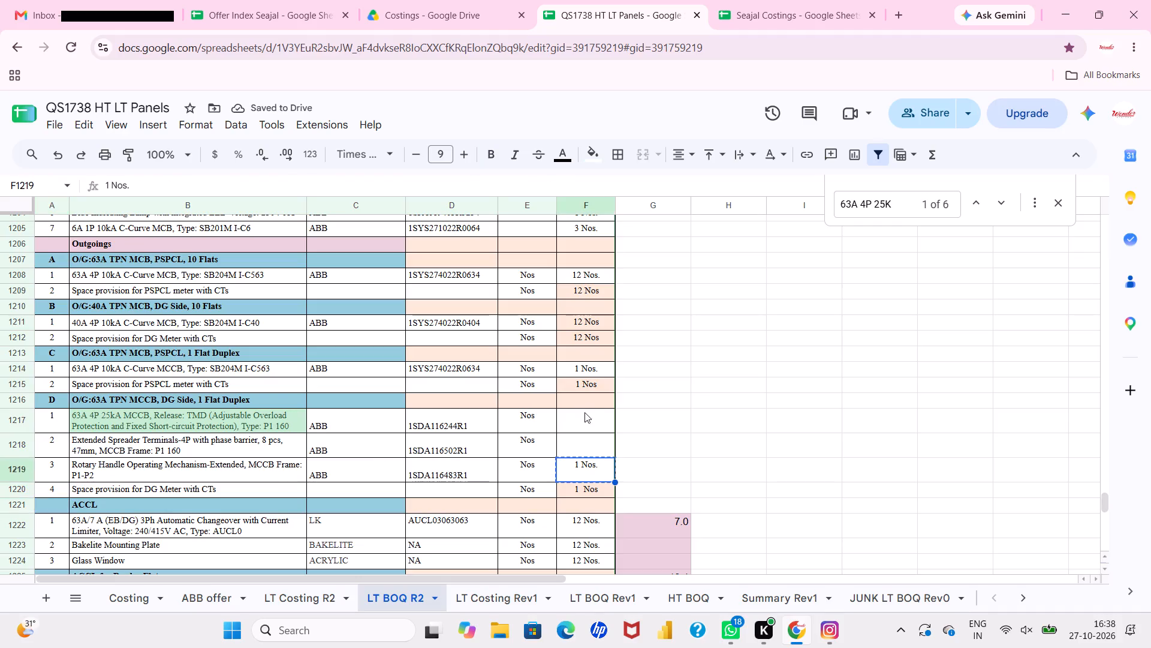
{"action": "left_click", "coordinate": [586, 421]}
{"action": "key", "text": "ctrl+v"}
{"action": "left_click", "coordinate": [606, 440]}
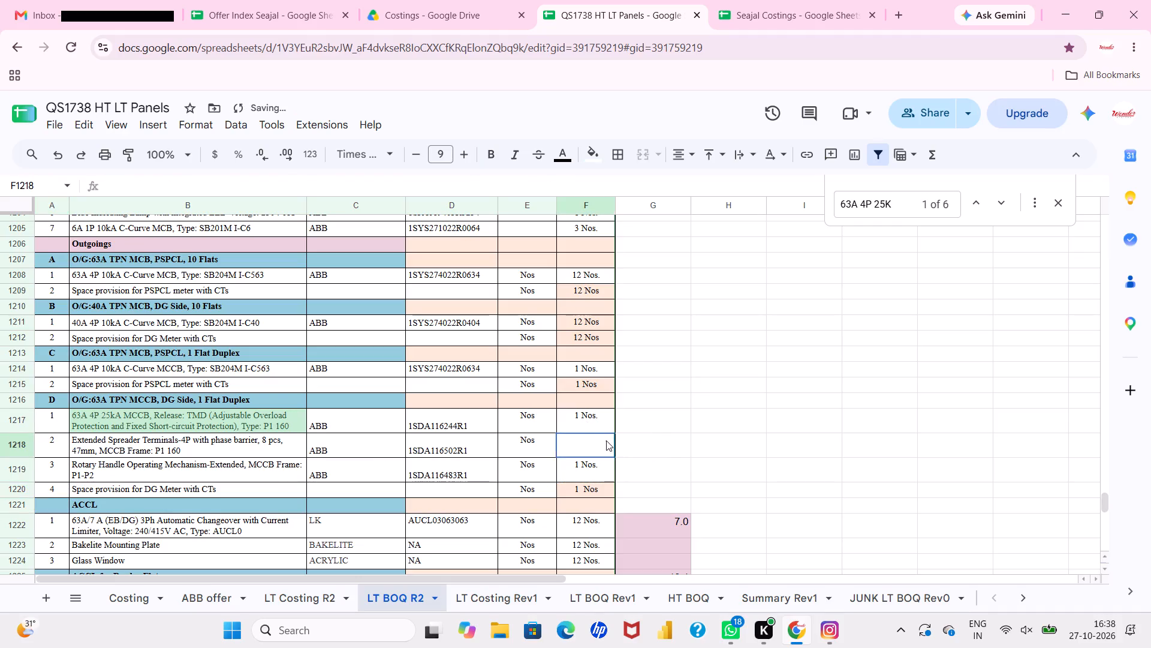
{"action": "key", "text": "ctrl+d"}
{"action": "left_click", "coordinate": [488, 455]}
Insert two blank rows above row 1307, under Meter Box-7's DG Side, 2 Flat Duplex heading.
{"action": "scroll", "coordinate": [488, 455], "scroll_direction": "down", "scroll_amount": 3}
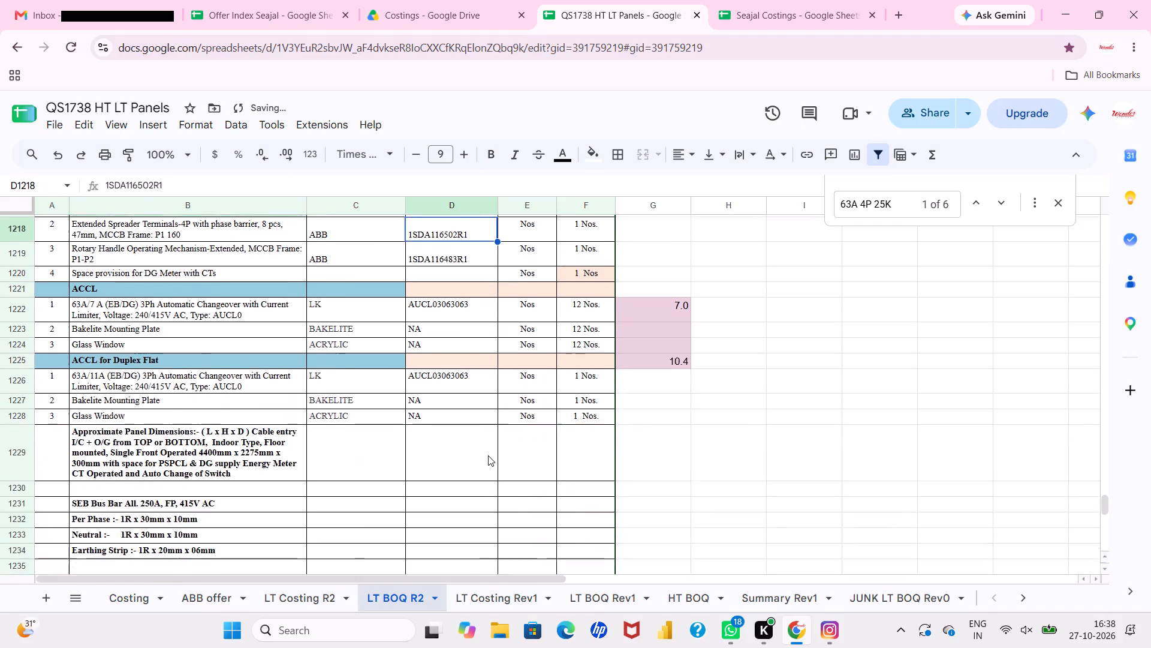
{"action": "scroll", "coordinate": [488, 455], "scroll_direction": "down", "scroll_amount": 4}
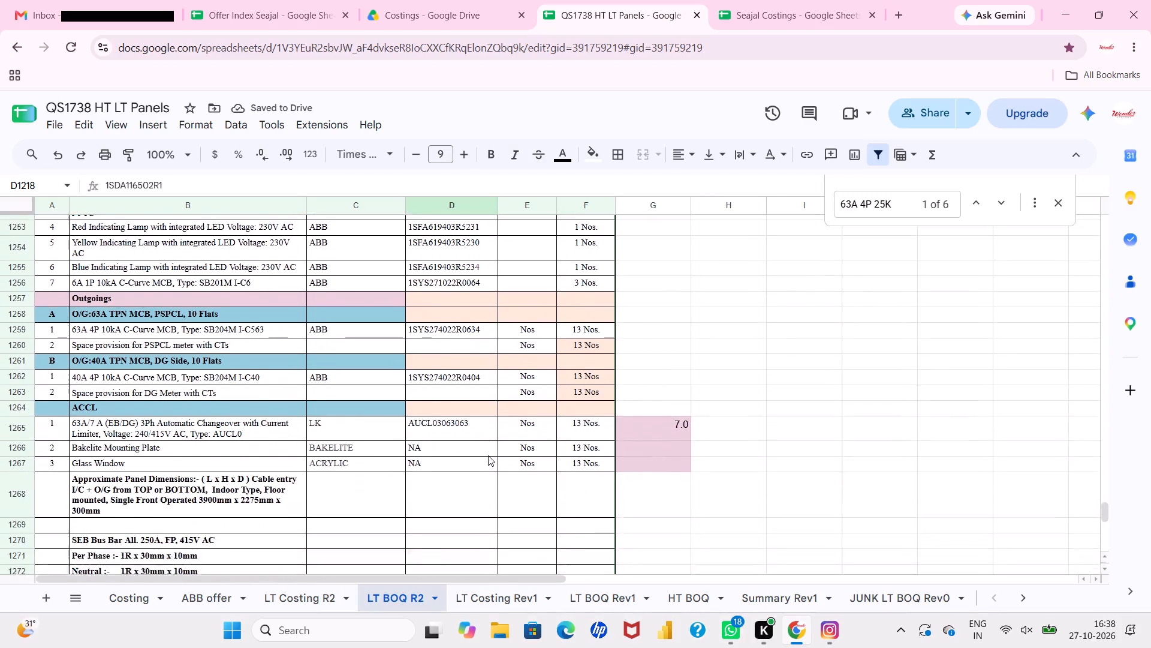
{"action": "scroll", "coordinate": [488, 455], "scroll_direction": "down", "scroll_amount": 6}
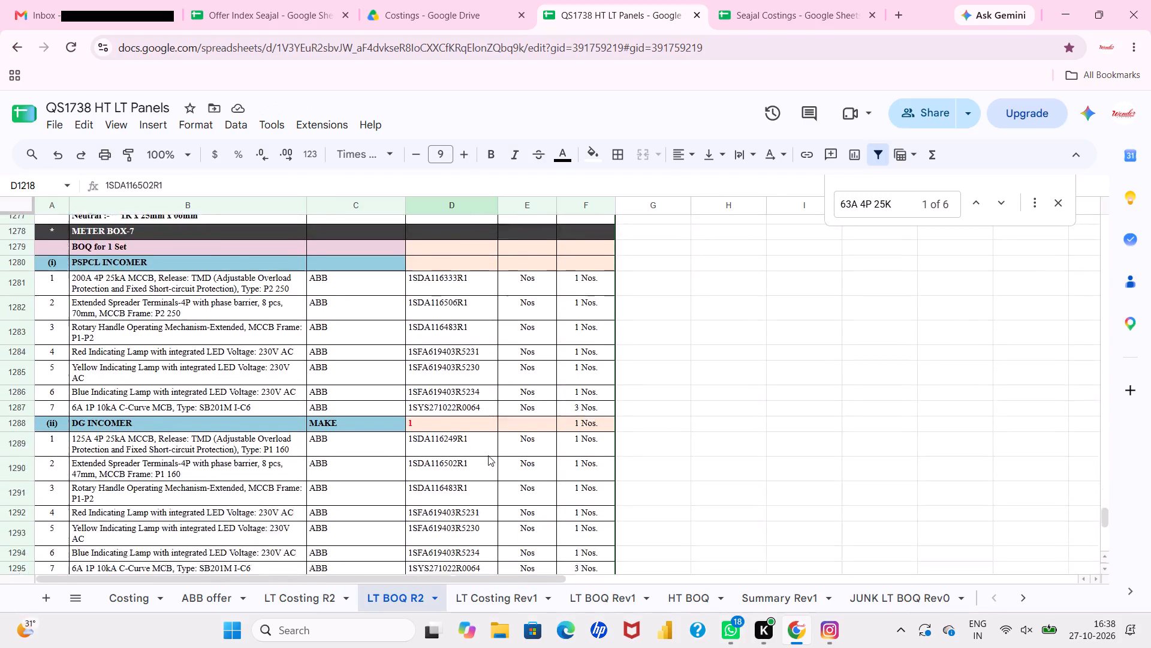
{"action": "scroll", "coordinate": [488, 455], "scroll_direction": "down", "scroll_amount": 3}
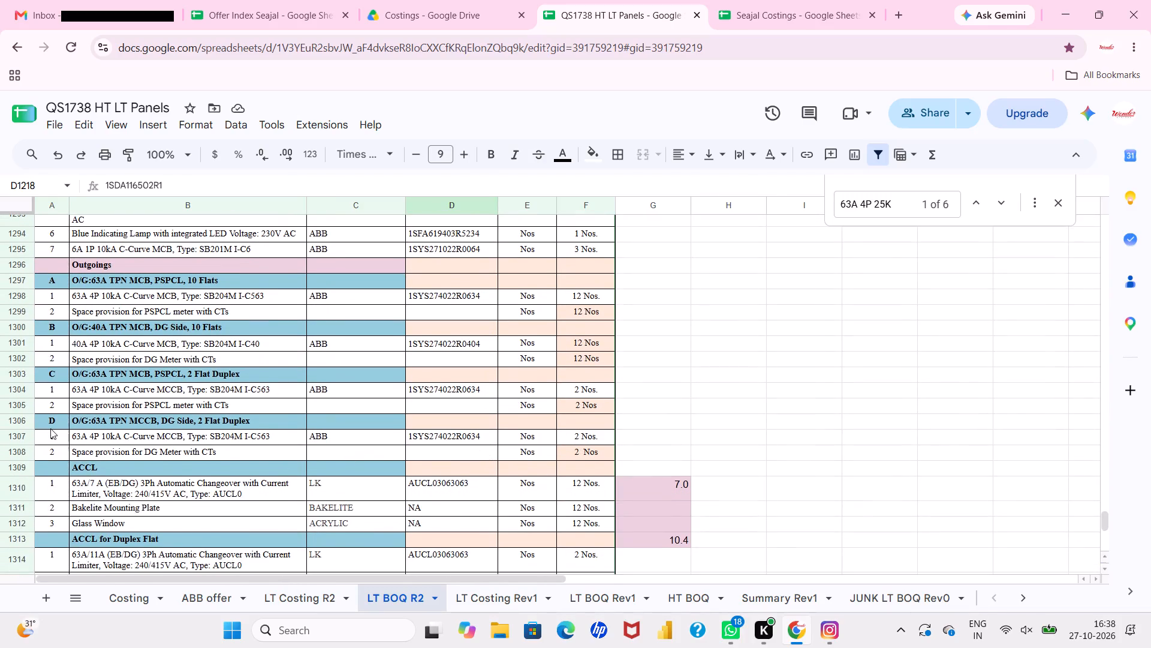
{"action": "left_click_drag", "start_coordinate": [28, 437], "coordinate": [28, 448]}
{"action": "right_click", "coordinate": [28, 448]}
{"action": "left_click", "coordinate": [63, 340]}
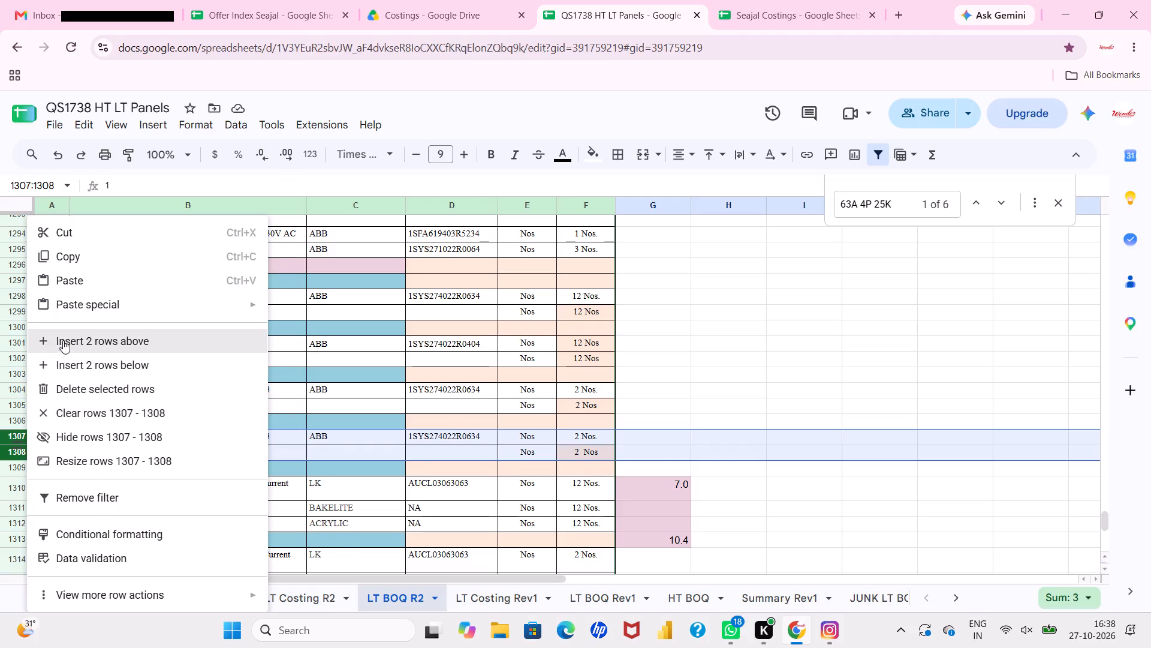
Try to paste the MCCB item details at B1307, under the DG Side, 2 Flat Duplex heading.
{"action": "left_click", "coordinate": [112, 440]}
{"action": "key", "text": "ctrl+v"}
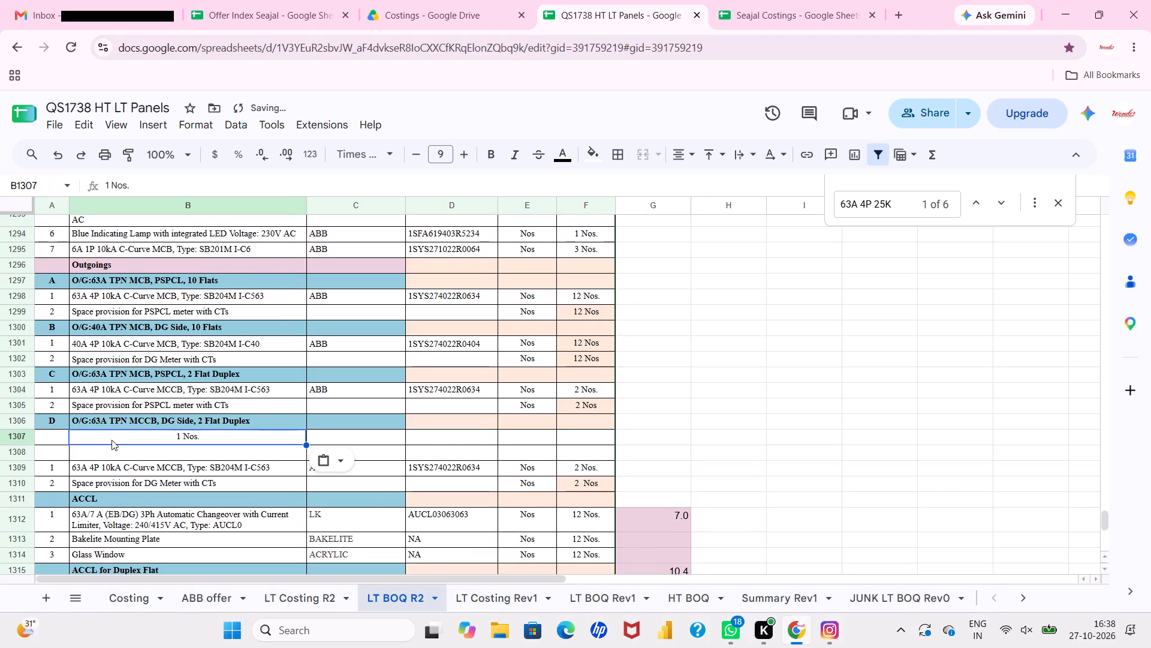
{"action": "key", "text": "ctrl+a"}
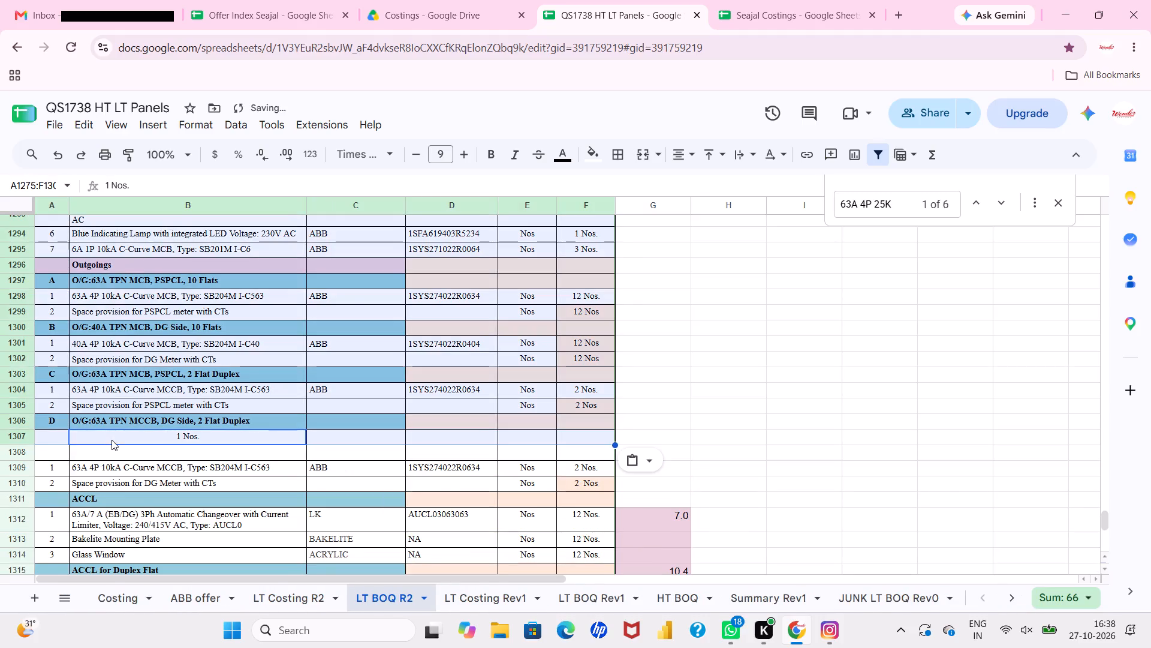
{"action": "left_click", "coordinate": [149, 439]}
Copy the 63A 4P 25kA MCCB, spreader terminals and rotary handle details from B1217:E1219 into B1307:E1309.
{"action": "scroll", "coordinate": [227, 397], "scroll_direction": "up", "scroll_amount": 4}
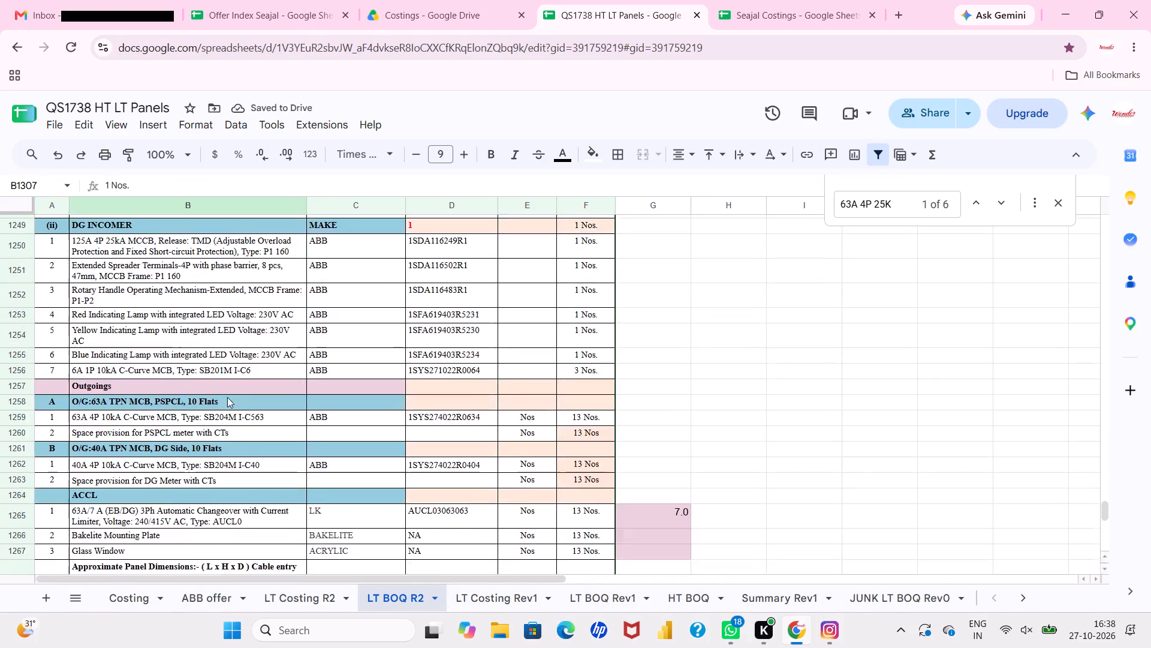
{"action": "scroll", "coordinate": [227, 397], "scroll_direction": "up", "scroll_amount": 7}
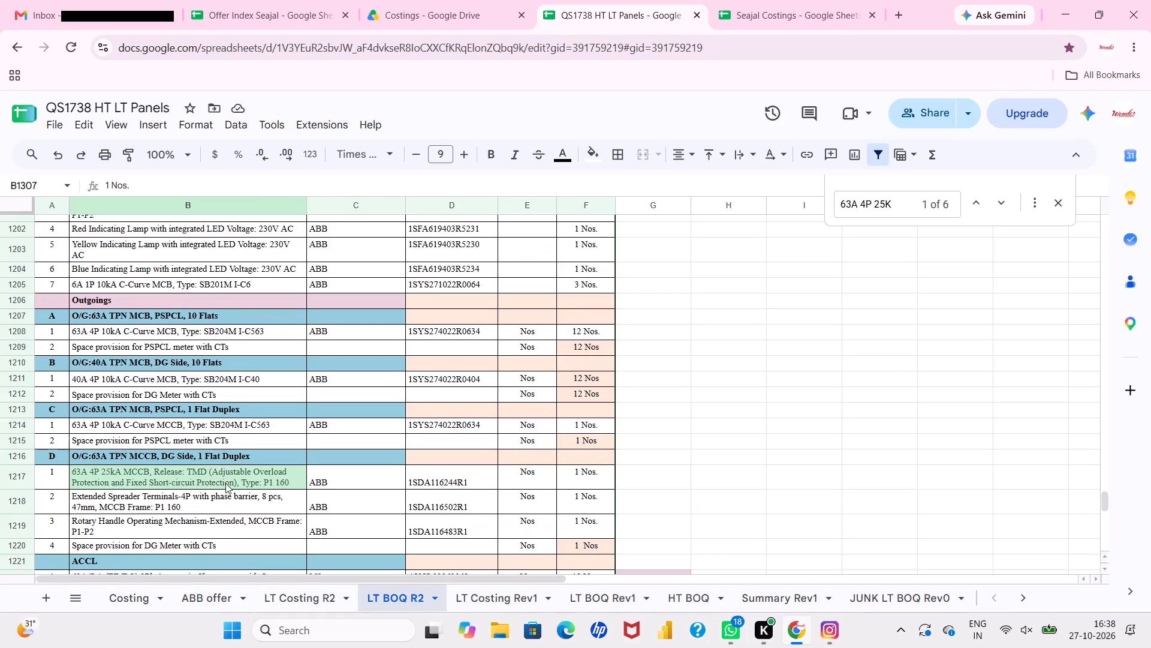
{"action": "left_click_drag", "start_coordinate": [228, 489], "coordinate": [537, 529]}
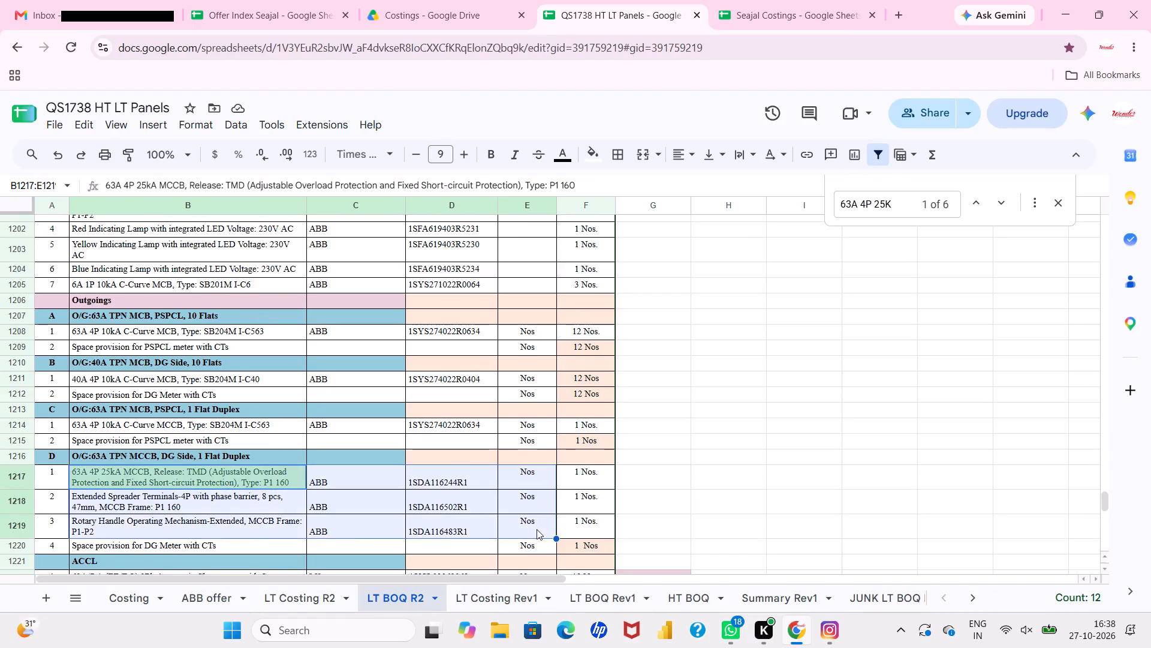
{"action": "key", "text": "ctrl+c"}
{"action": "scroll", "coordinate": [537, 529], "scroll_direction": "down", "scroll_amount": 8}
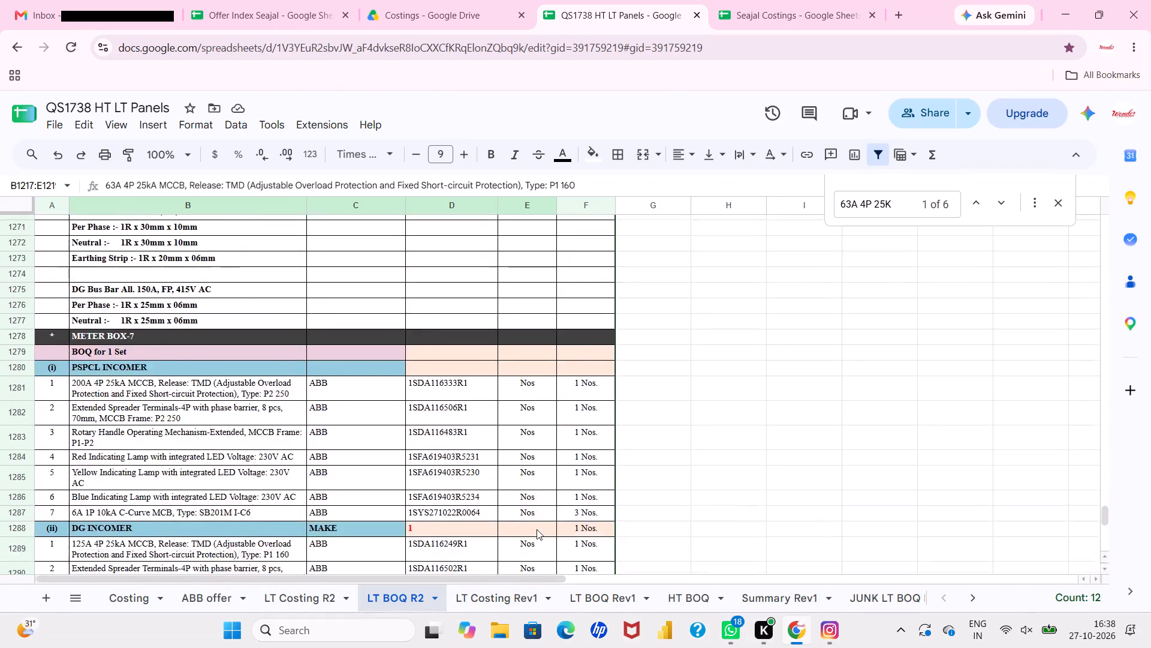
{"action": "scroll", "coordinate": [537, 529], "scroll_direction": "down", "scroll_amount": 2}
{"action": "scroll", "coordinate": [321, 505], "scroll_direction": "down", "scroll_amount": 2}
{"action": "scroll", "coordinate": [219, 419], "scroll_direction": "down", "scroll_amount": 1}
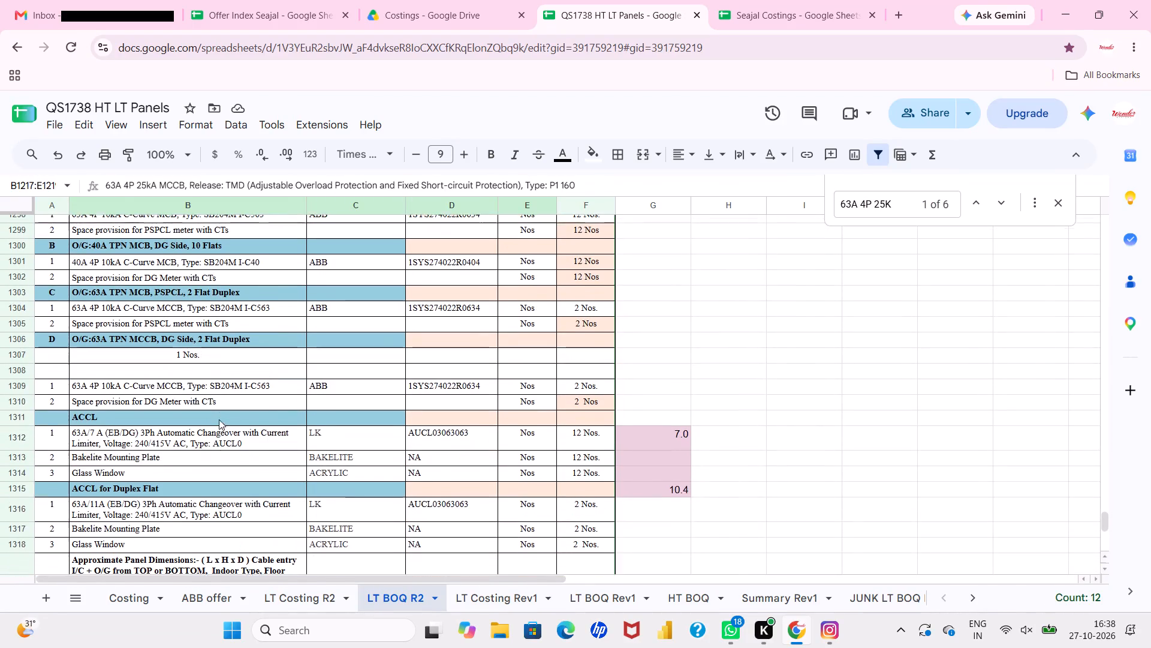
{"action": "left_click", "coordinate": [198, 356]}
{"action": "key", "text": "ctrl+v"}
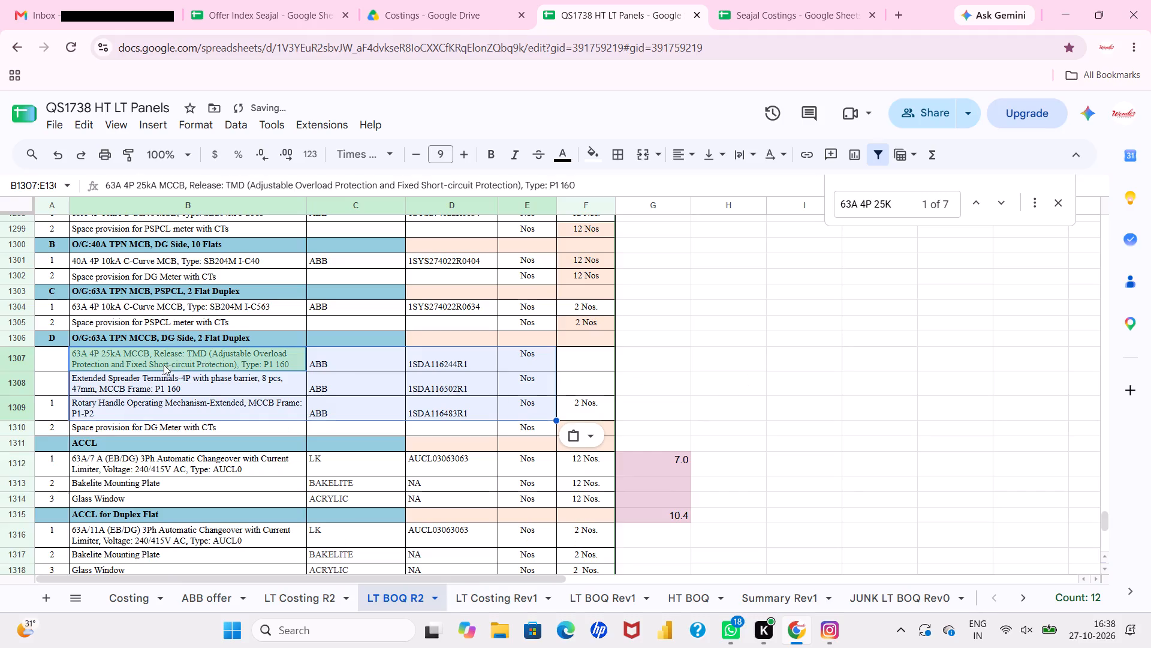
Set the quantities of the 63A 25kA MCCB and spreader terminals in F1307:F1308 to 2 Nos., matching the rotary handle's quantity.
{"action": "left_click", "coordinate": [593, 403]}
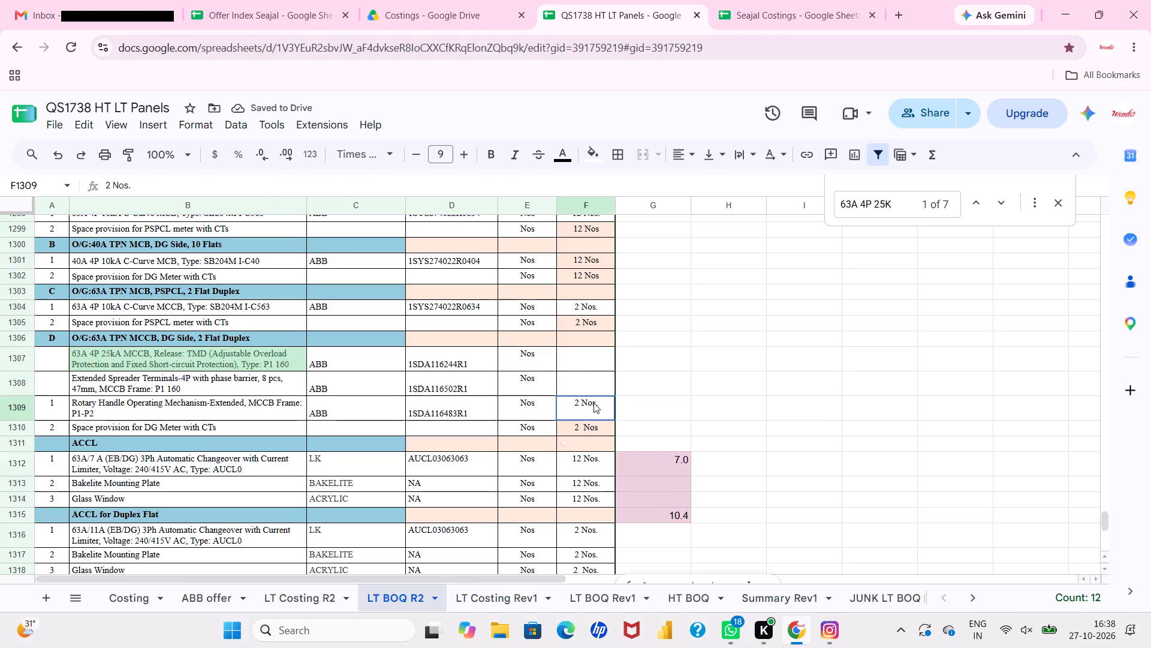
{"action": "key", "text": "ctrl+c"}
{"action": "left_click", "coordinate": [590, 359]}
{"action": "key", "text": "ctrl+v"}
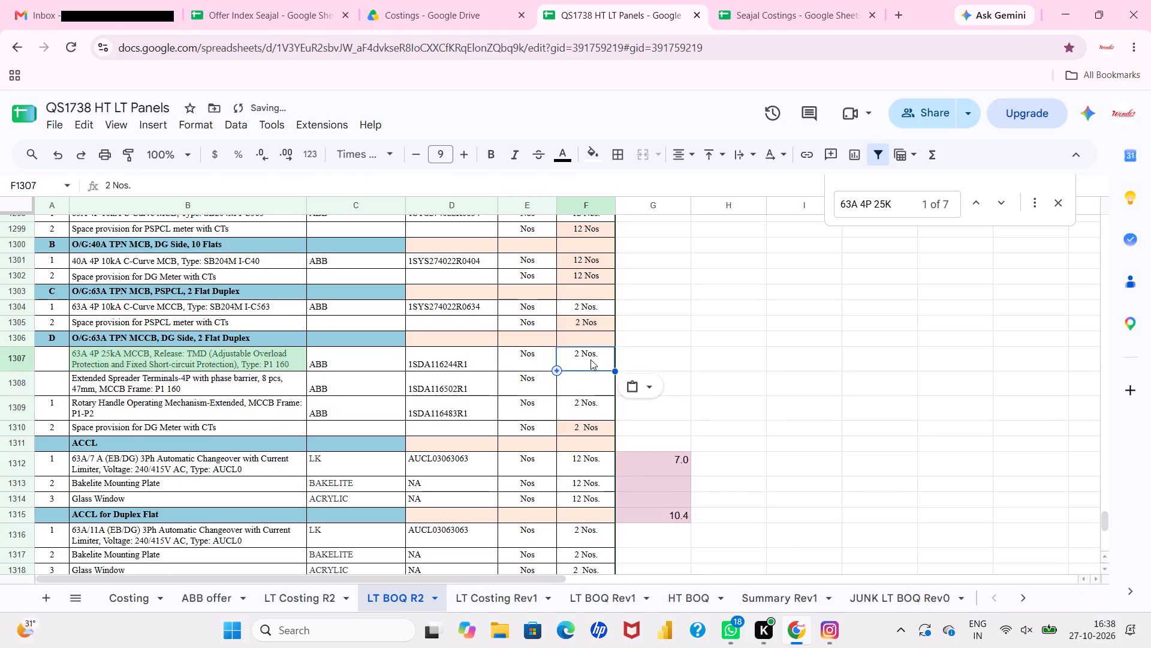
{"action": "left_click", "coordinate": [595, 382]}
{"action": "key", "text": "ctrl+v"}
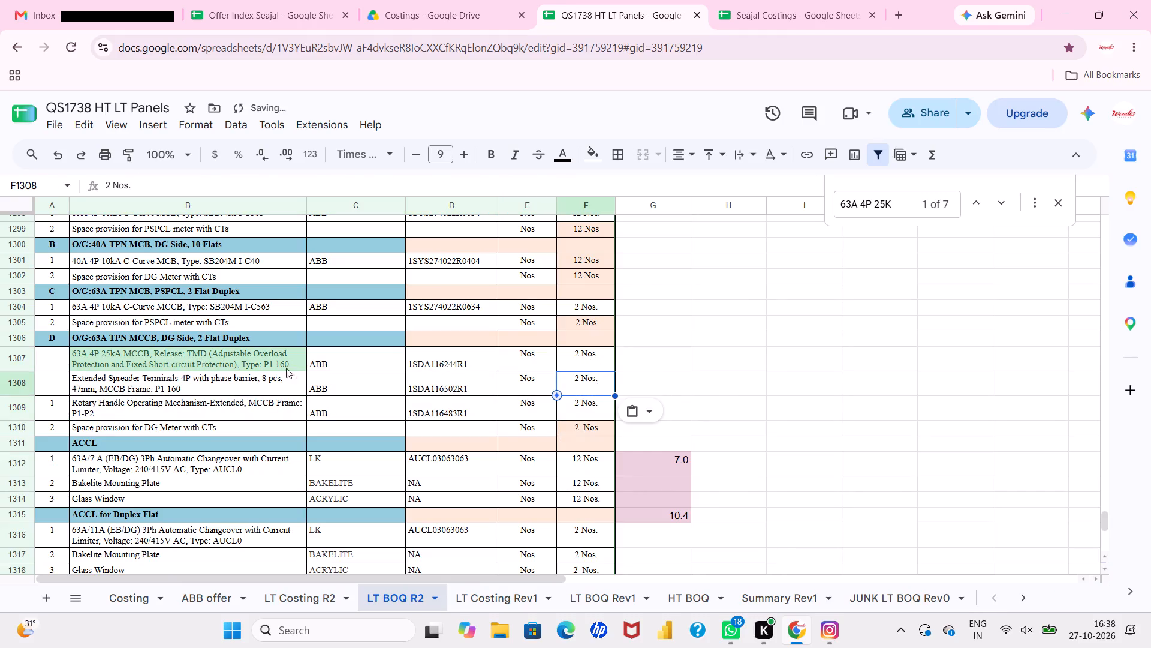
Number the items of Meter Box-7's DG Side, 2 Flat Duplex group, starting with 1 in A1307.
{"action": "left_click", "coordinate": [65, 365]}
{"action": "key", "text": "1"}
{"action": "key", "text": "Return"}
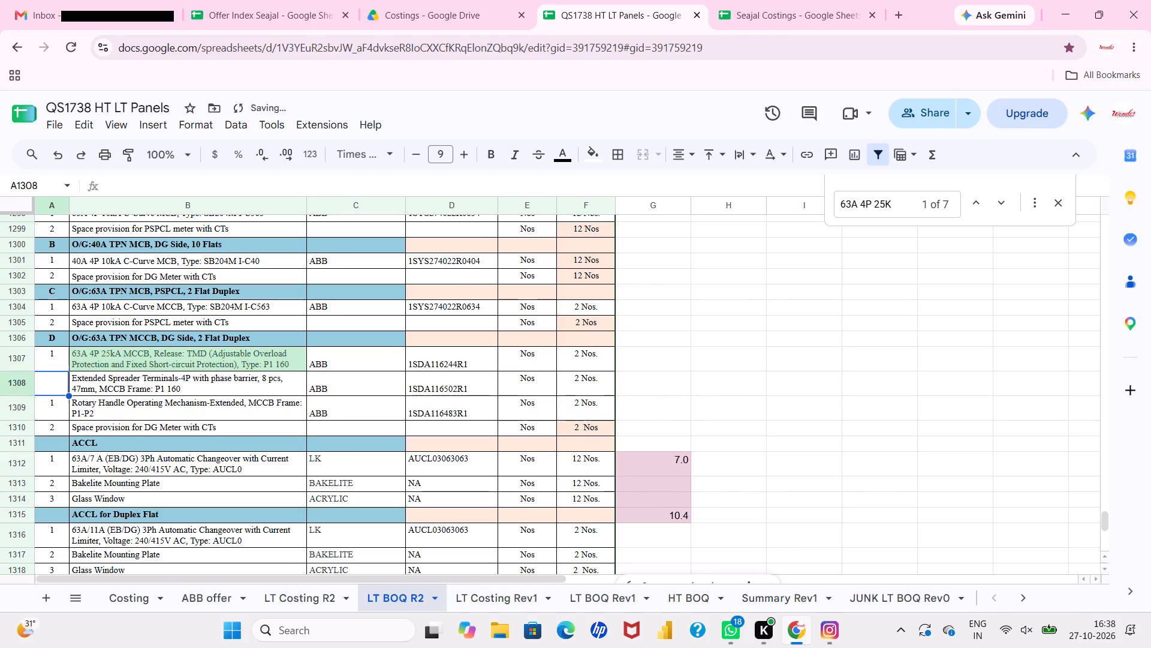
Continue numbering Meter Box-7's DG Side, 2 Flat Duplex items by entering 2, 3 and 4 in A1308:A1310.
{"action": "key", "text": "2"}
{"action": "key", "text": "Return"}
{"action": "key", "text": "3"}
{"action": "key", "text": "Return"}
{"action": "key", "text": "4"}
{"action": "key", "text": "Return"}
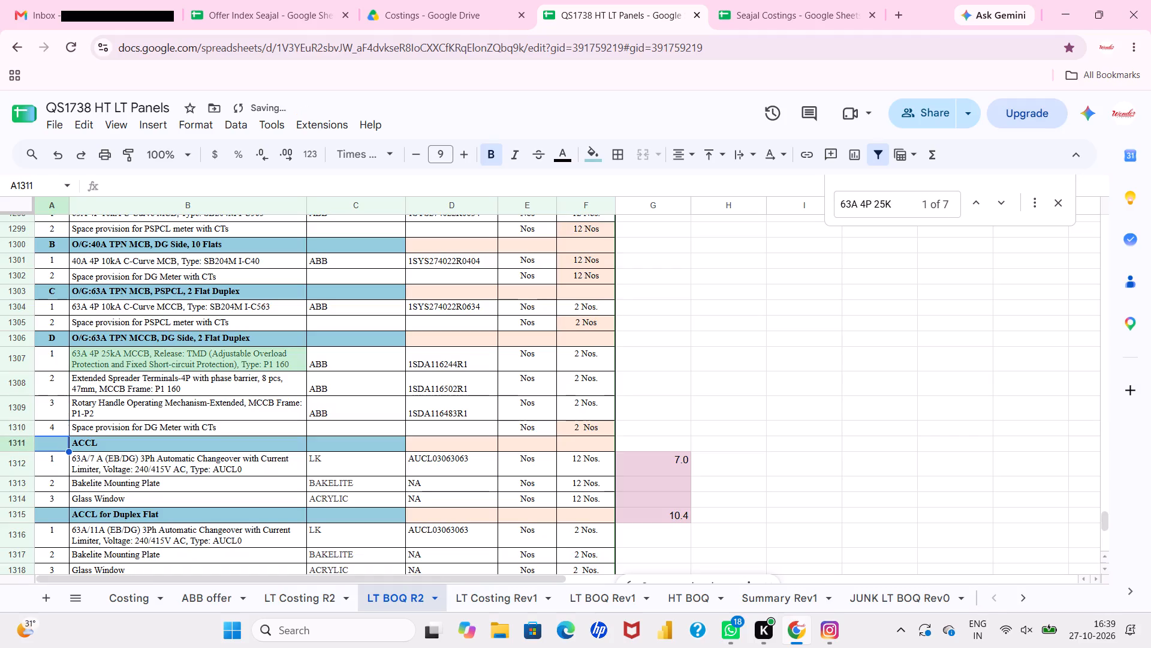
Look over the remaining Meter Box-7 entries and the Meter Box-8 incomer, outgoing, ACCL and bus bar entries.
{"action": "left_click", "coordinate": [120, 478]}
{"action": "scroll", "coordinate": [120, 478], "scroll_direction": "down", "scroll_amount": 4}
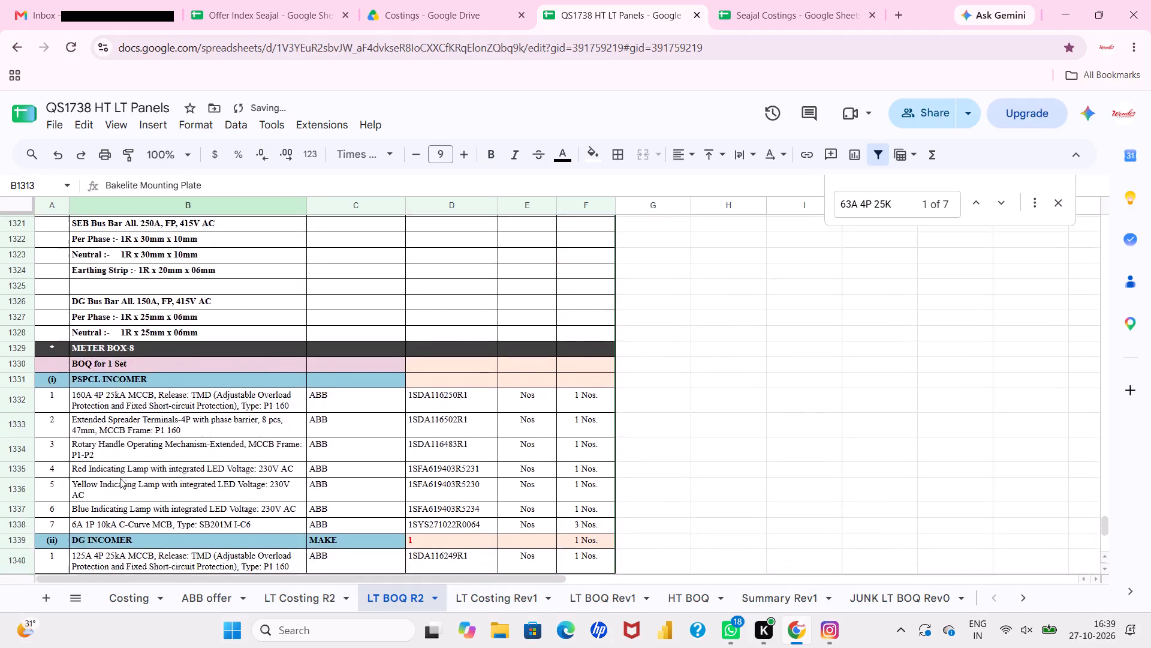
{"action": "scroll", "coordinate": [120, 478], "scroll_direction": "down", "scroll_amount": 2}
{"action": "scroll", "coordinate": [120, 478], "scroll_direction": "up", "scroll_amount": 1}
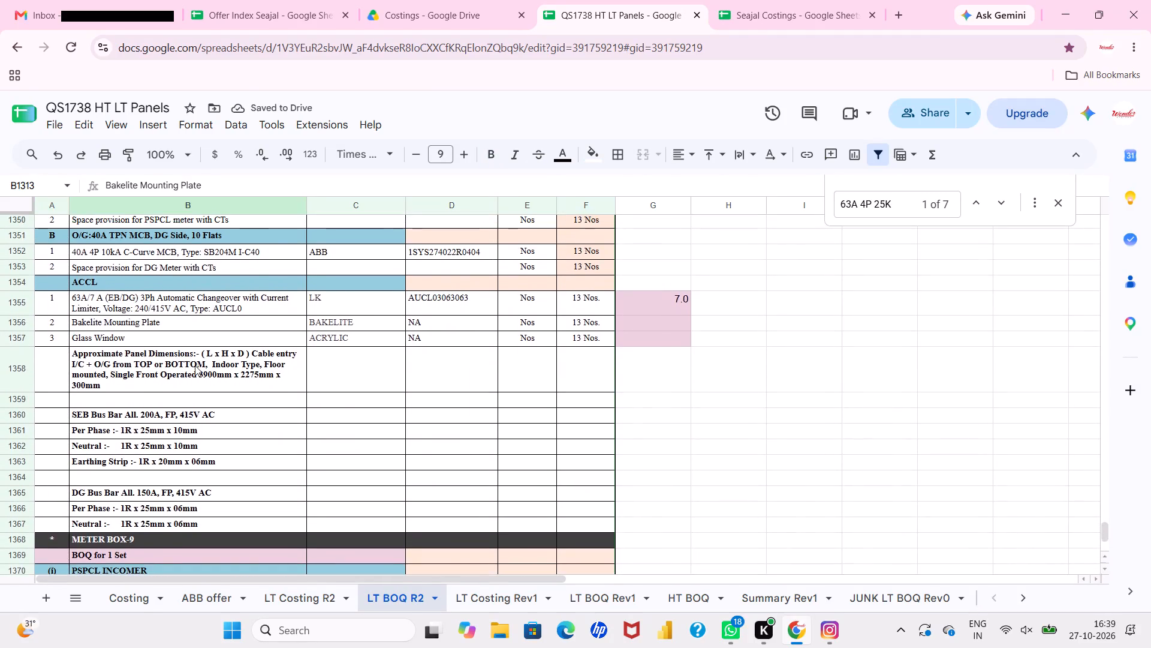
{"action": "scroll", "coordinate": [195, 365], "scroll_direction": "up", "scroll_amount": 1}
{"action": "left_click", "coordinate": [787, 469]}
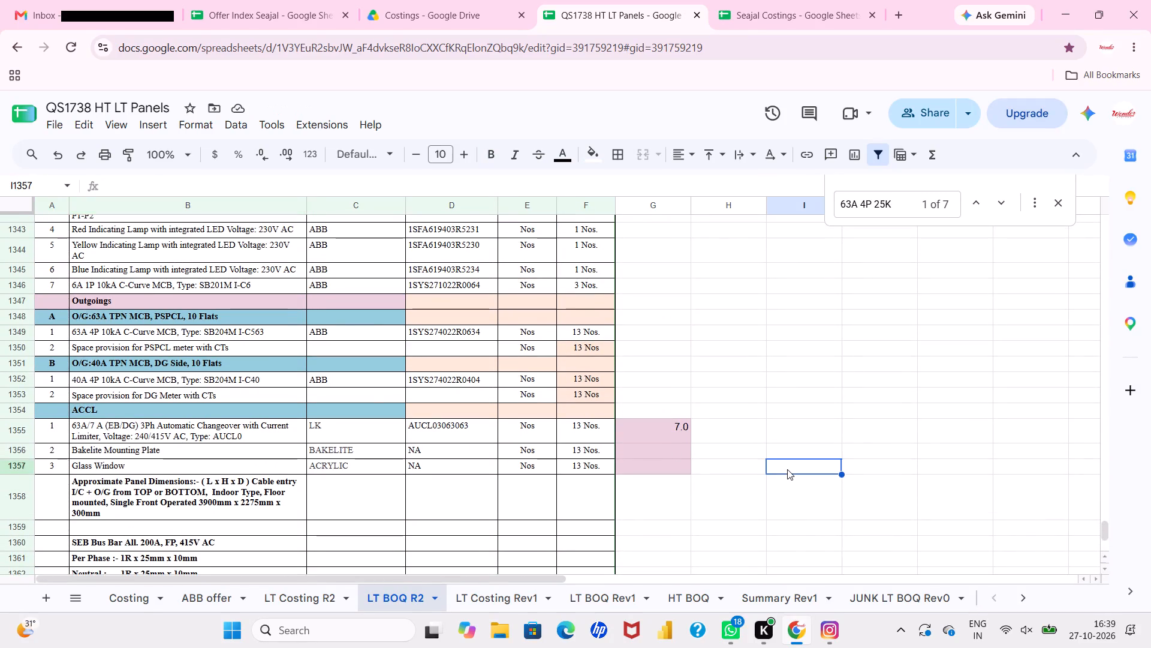
{"action": "scroll", "coordinate": [496, 481], "scroll_direction": "up", "scroll_amount": 12}
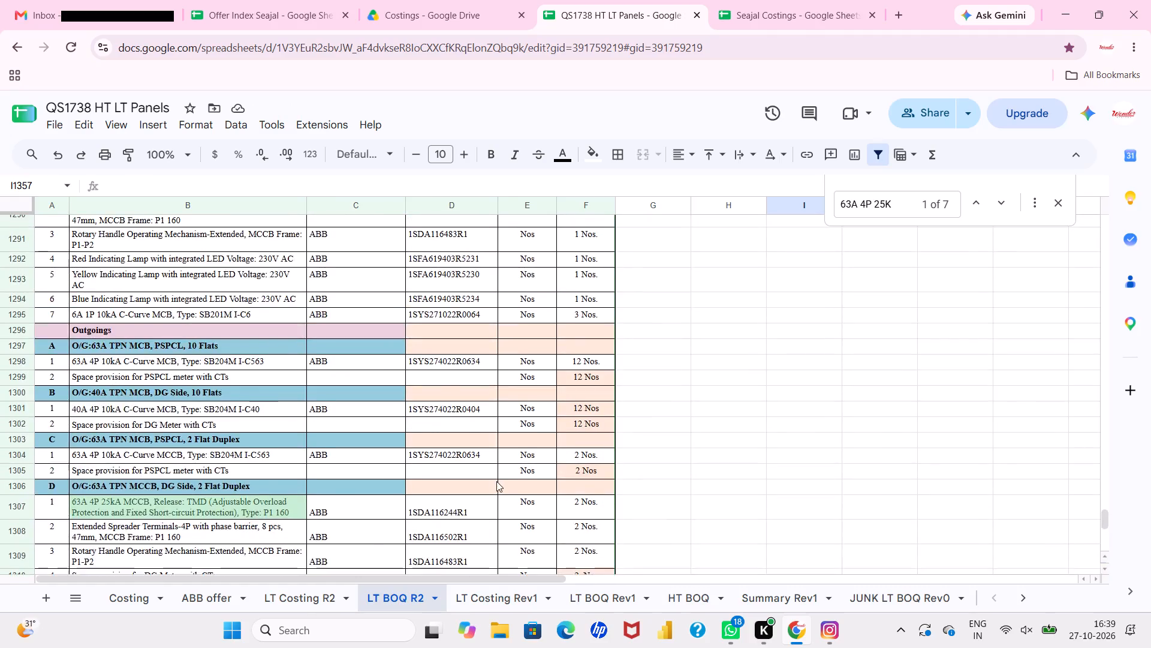
{"action": "scroll", "coordinate": [496, 481], "scroll_direction": "up", "scroll_amount": 11}
{"action": "left_click", "coordinate": [186, 364]}
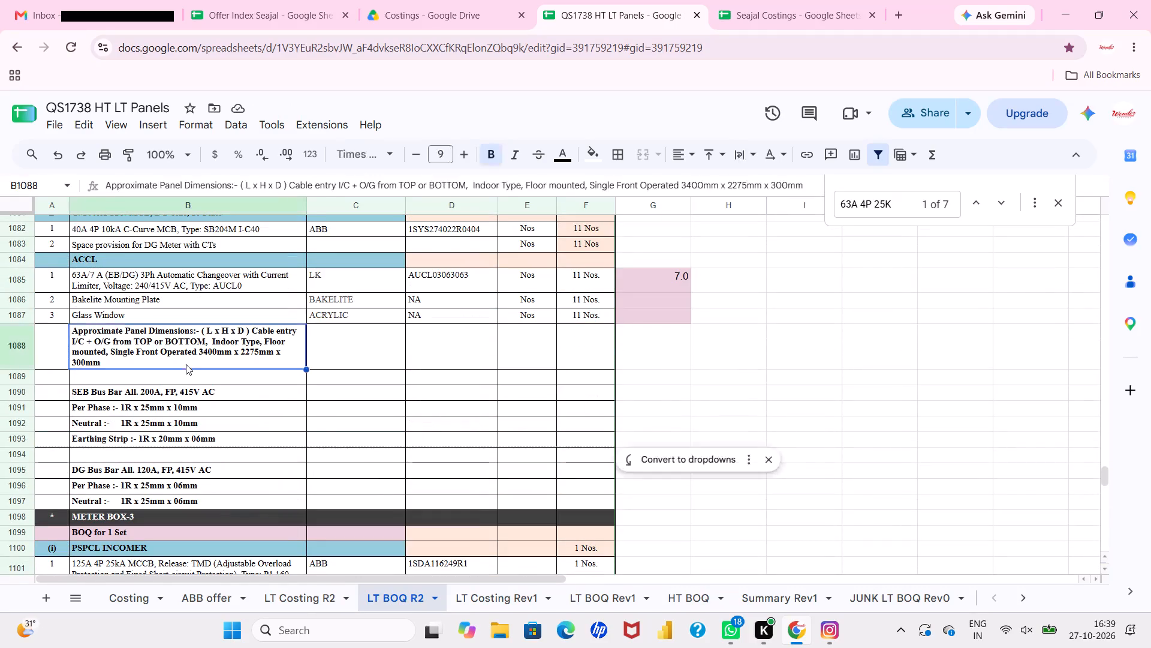
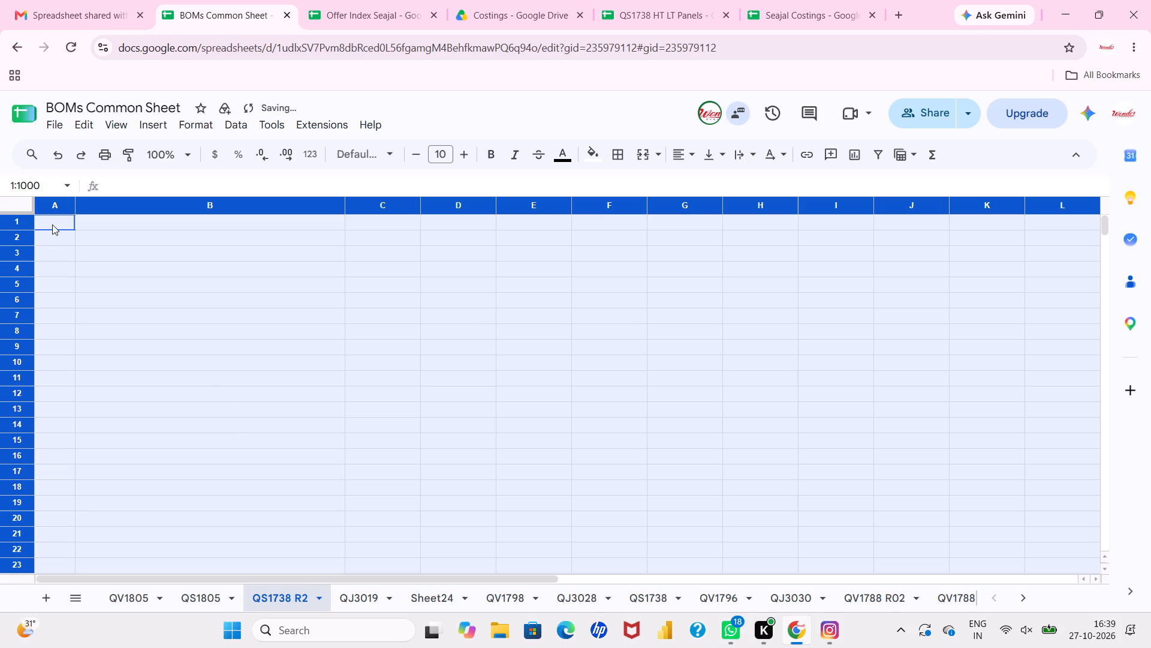
{"action": "key", "text": "ctrl+v"}
{"action": "left_click", "coordinate": [243, 397]}
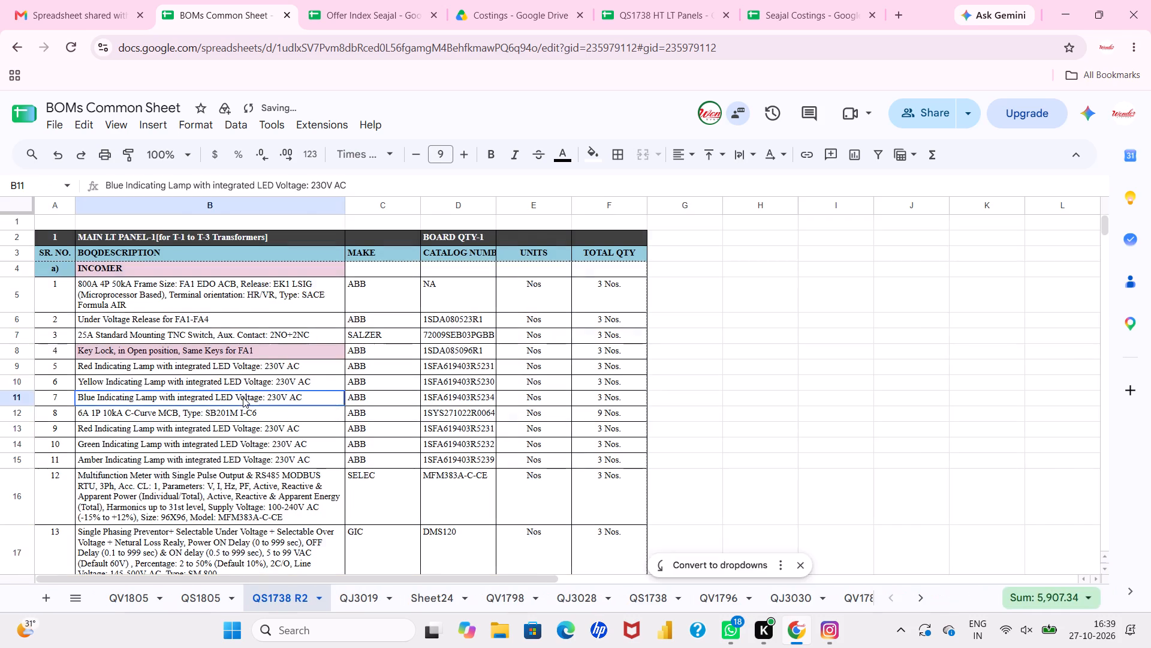
Examine the pasted BOQ through to its last sections, including the outgoings and ACCL items around Meter Box-9.
{"action": "scroll", "coordinate": [243, 397], "scroll_direction": "down", "scroll_amount": 20}
{"action": "scroll", "coordinate": [243, 397], "scroll_direction": "down", "scroll_amount": 1}
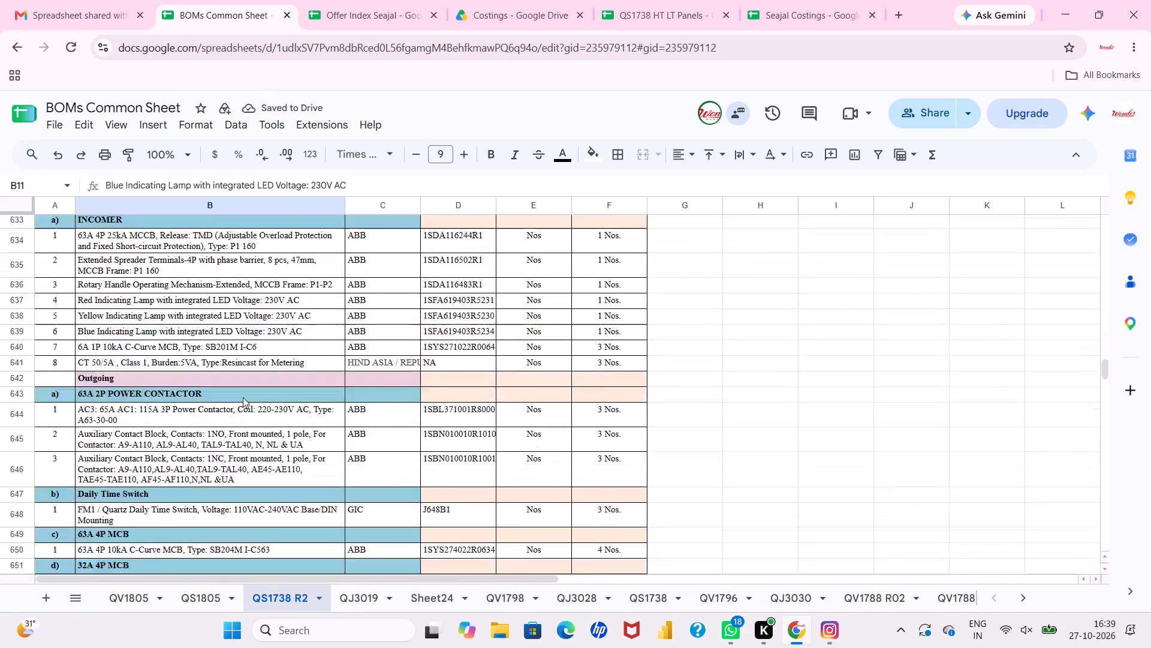
{"action": "scroll", "coordinate": [243, 397], "scroll_direction": "down", "scroll_amount": 17}
{"action": "scroll", "coordinate": [243, 397], "scroll_direction": "down", "scroll_amount": 5}
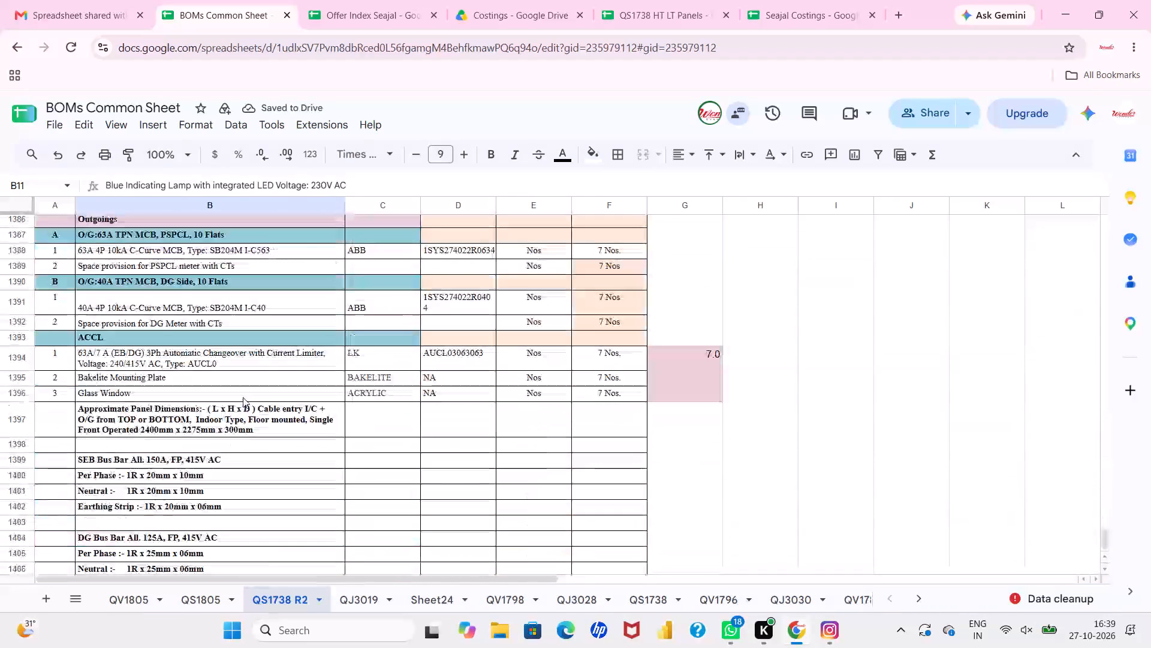
{"action": "scroll", "coordinate": [243, 397], "scroll_direction": "up", "scroll_amount": 3}
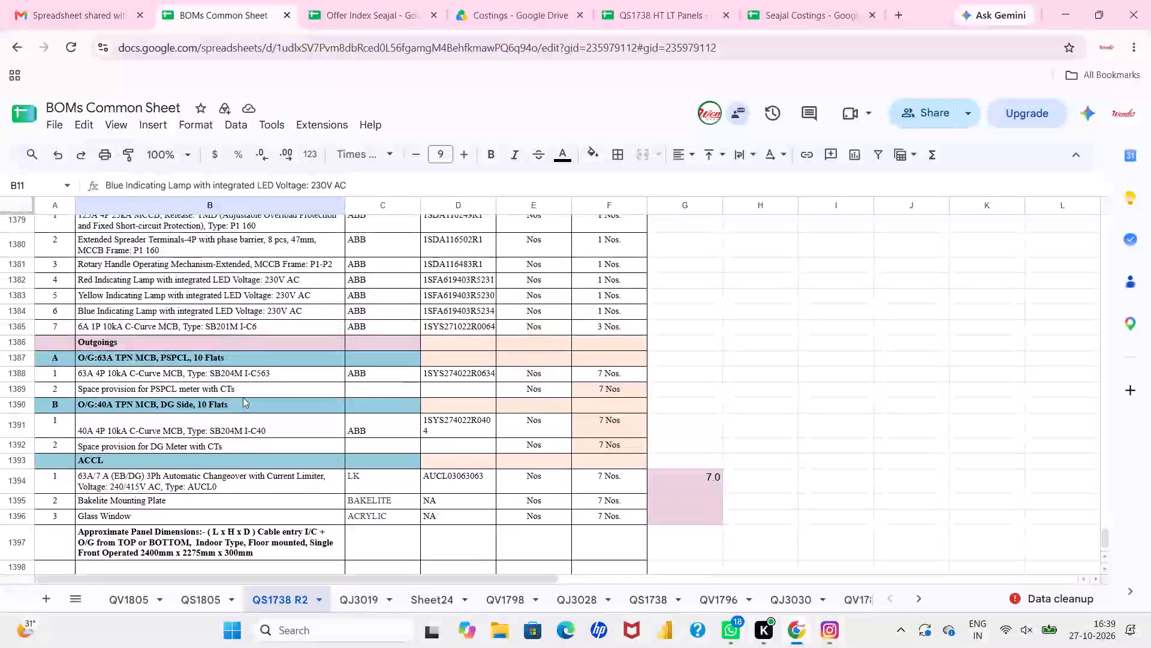
{"action": "scroll", "coordinate": [243, 397], "scroll_direction": "up", "scroll_amount": 6}
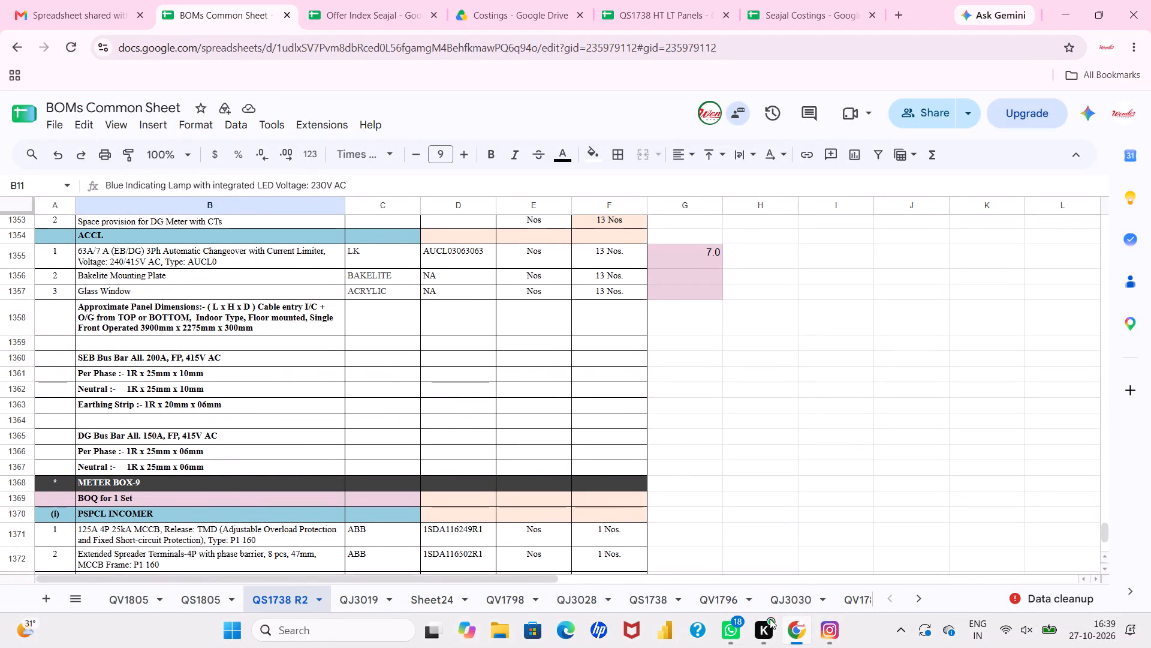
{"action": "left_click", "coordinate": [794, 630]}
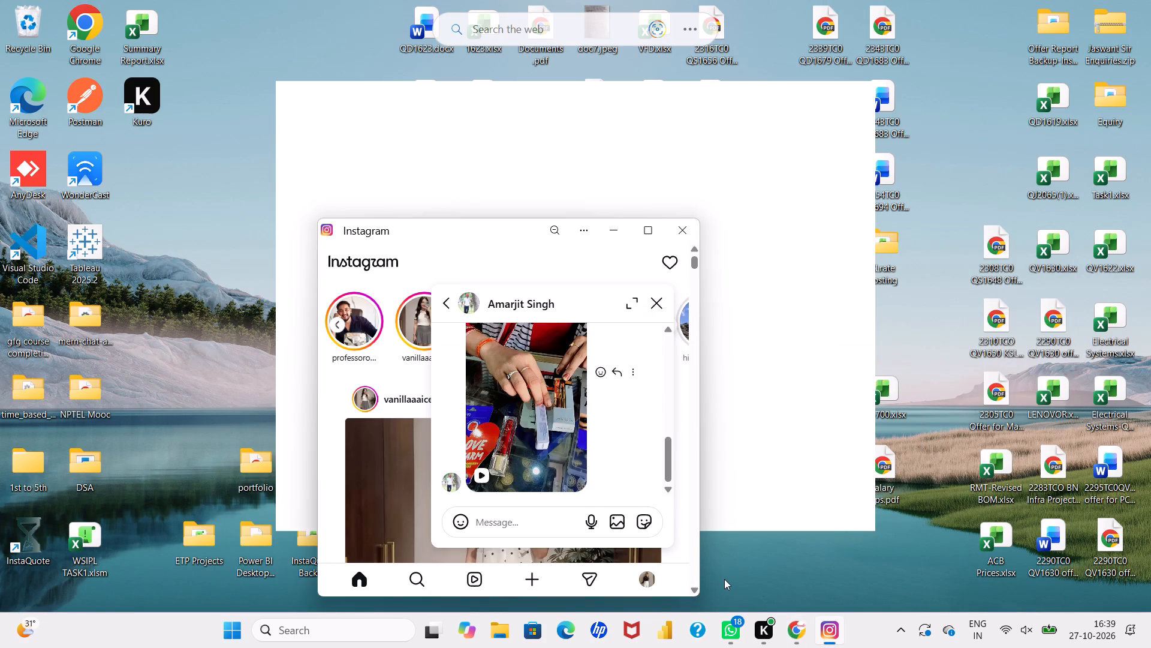
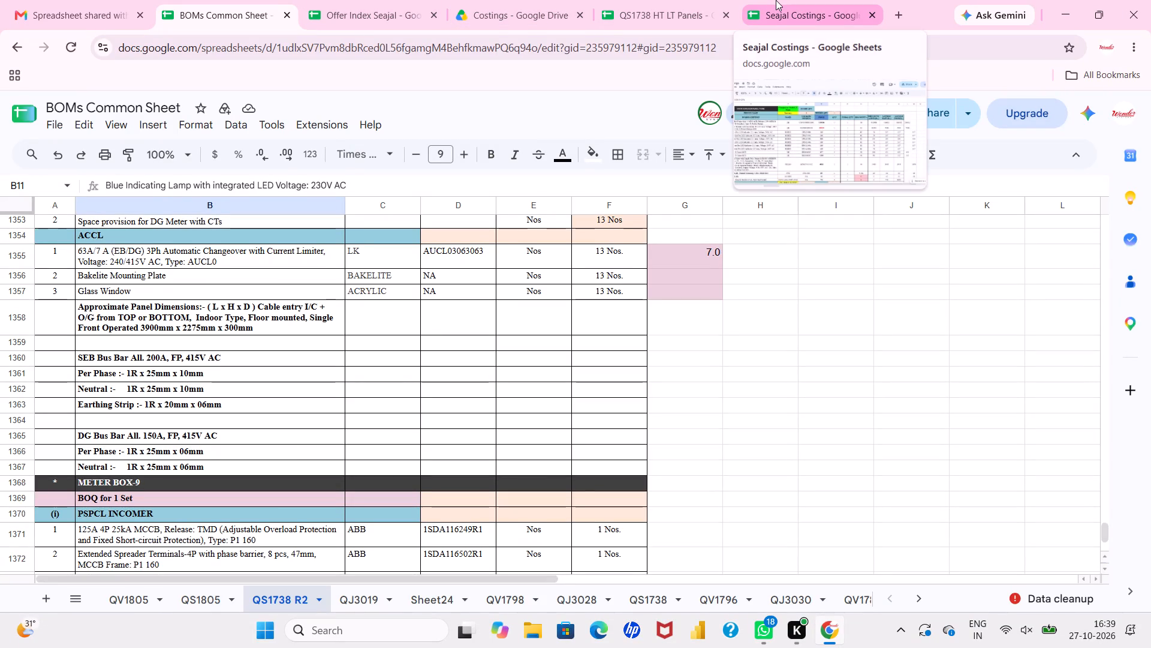
Switch to the QS1738 HT LT Panels spreadsheet and review the meter box items near the end of LT BOQ R2.
{"action": "left_click", "coordinate": [673, 0]}
{"action": "left_click", "coordinate": [439, 426]}
{"action": "scroll", "coordinate": [439, 426], "scroll_direction": "down", "scroll_amount": 1}
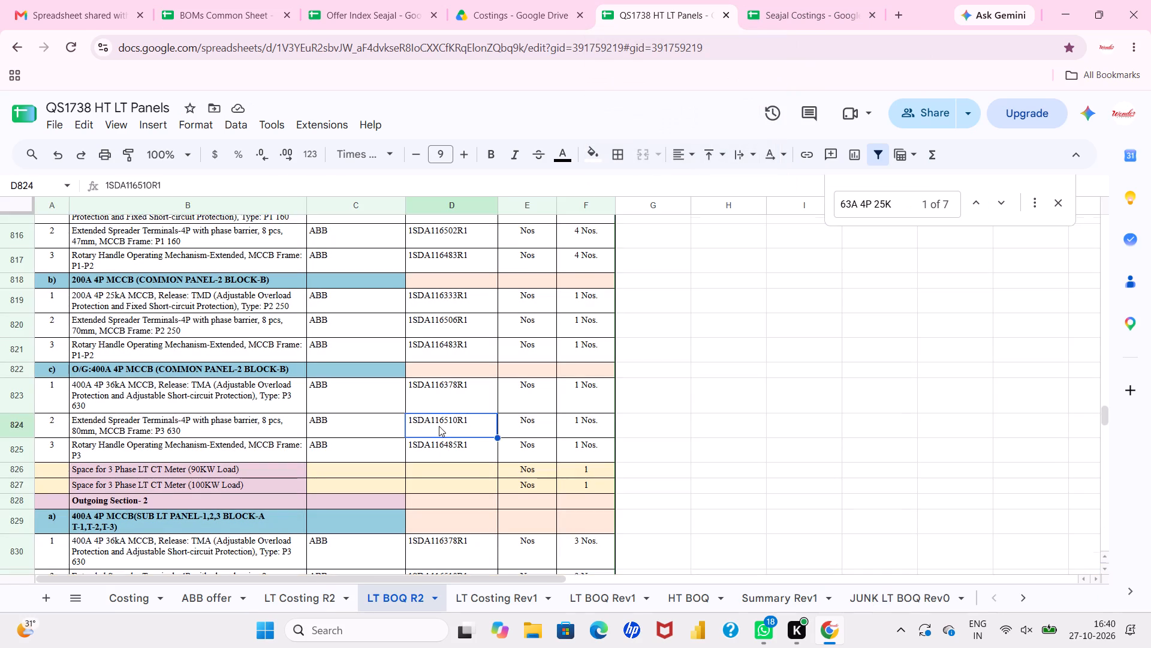
{"action": "scroll", "coordinate": [439, 426], "scroll_direction": "down", "scroll_amount": 16}
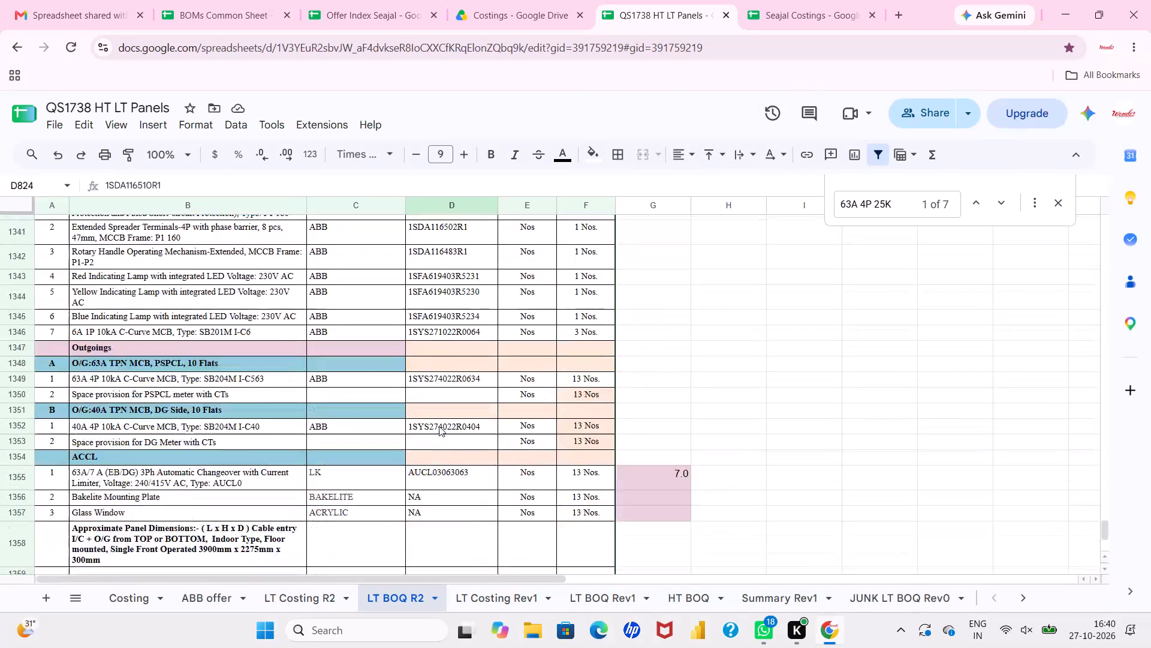
Review the meter boxes' outgoings from Meter Box-9 back up to row 1036, checking the DG-side duplex groups for the 63A 4P 25kA MCCB items.
{"action": "scroll", "coordinate": [439, 426], "scroll_direction": "down", "scroll_amount": 5}
{"action": "scroll", "coordinate": [439, 426], "scroll_direction": "up", "scroll_amount": 1}
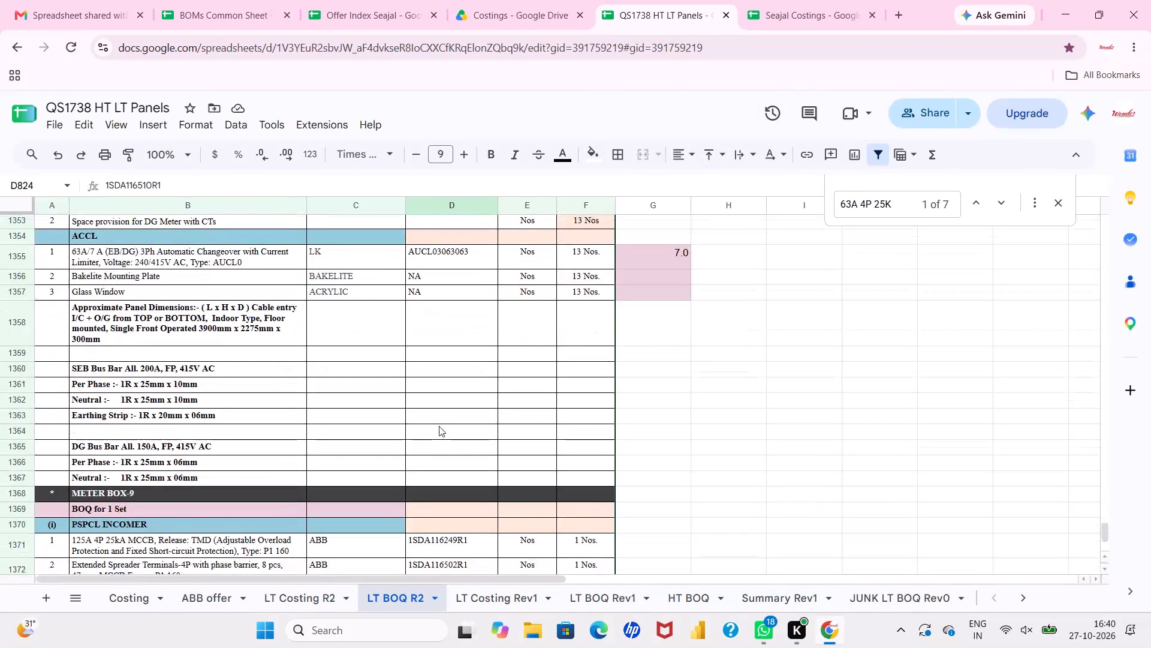
{"action": "scroll", "coordinate": [439, 426], "scroll_direction": "up", "scroll_amount": 4}
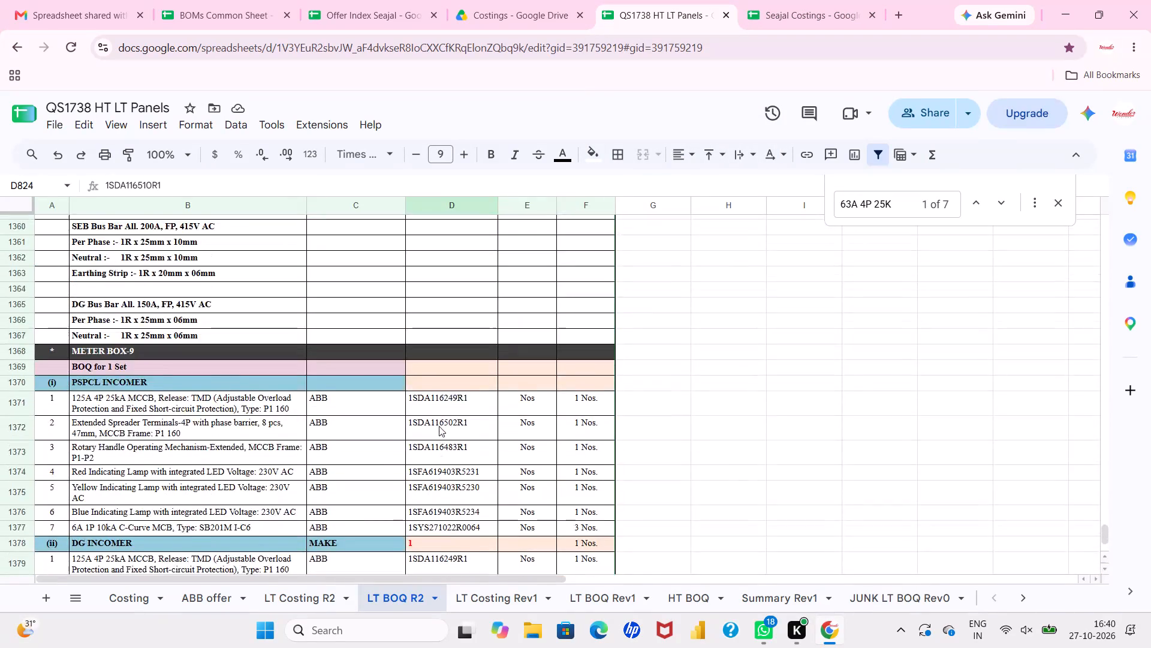
{"action": "scroll", "coordinate": [439, 426], "scroll_direction": "up", "scroll_amount": 5}
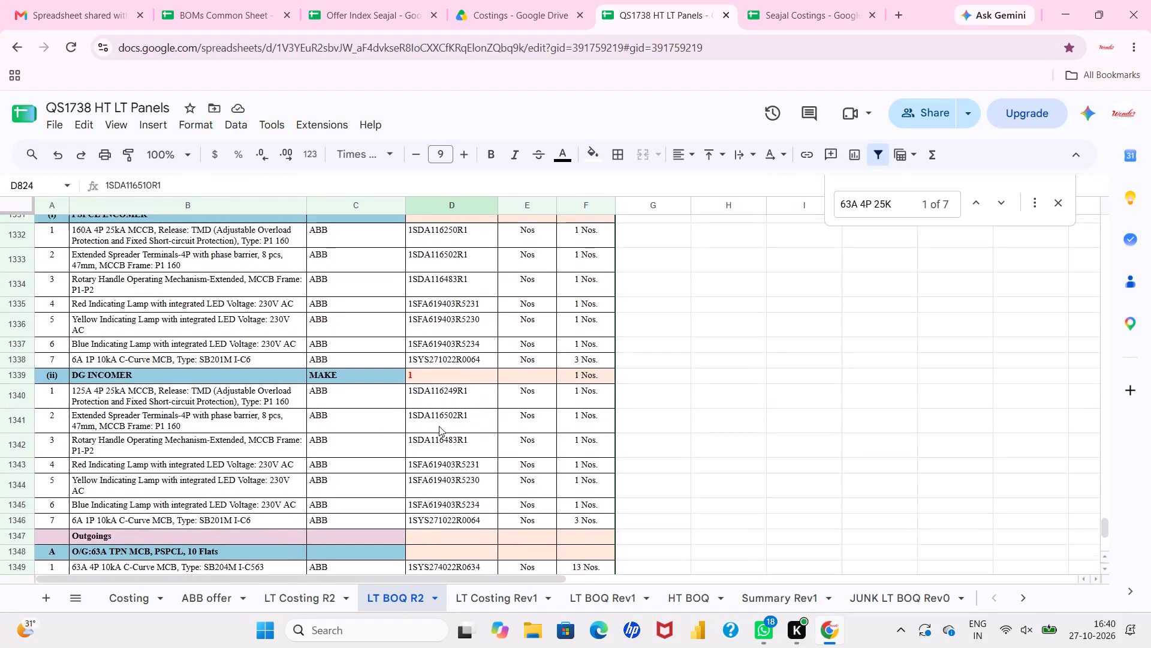
{"action": "scroll", "coordinate": [439, 426], "scroll_direction": "up", "scroll_amount": 5}
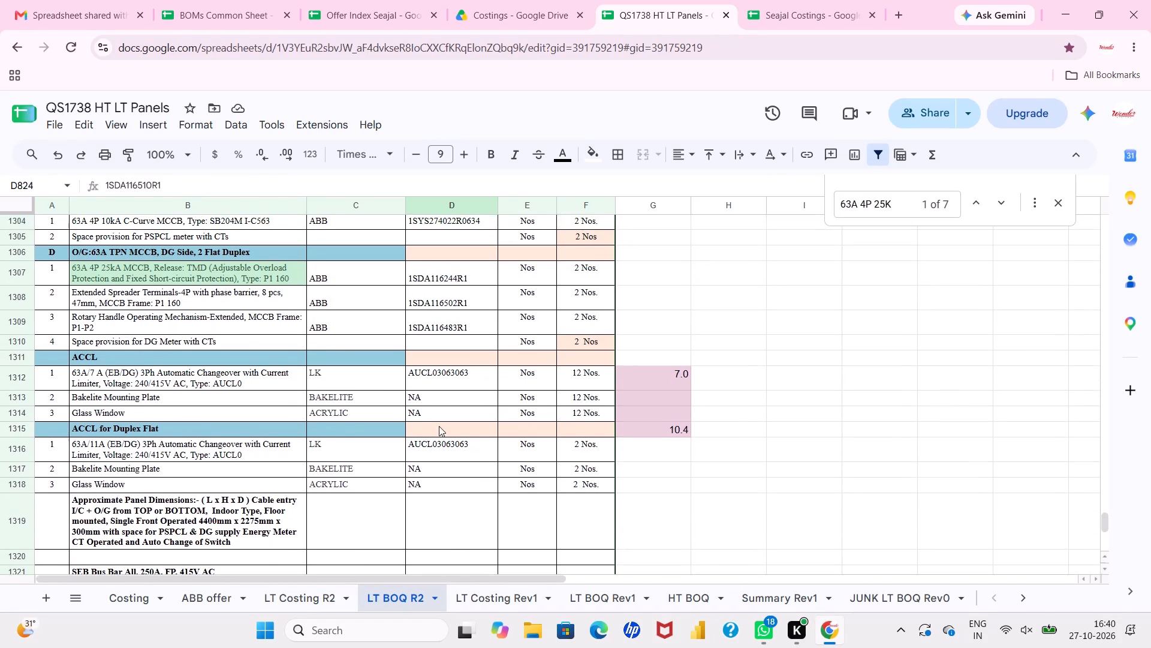
{"action": "scroll", "coordinate": [439, 426], "scroll_direction": "up", "scroll_amount": 2}
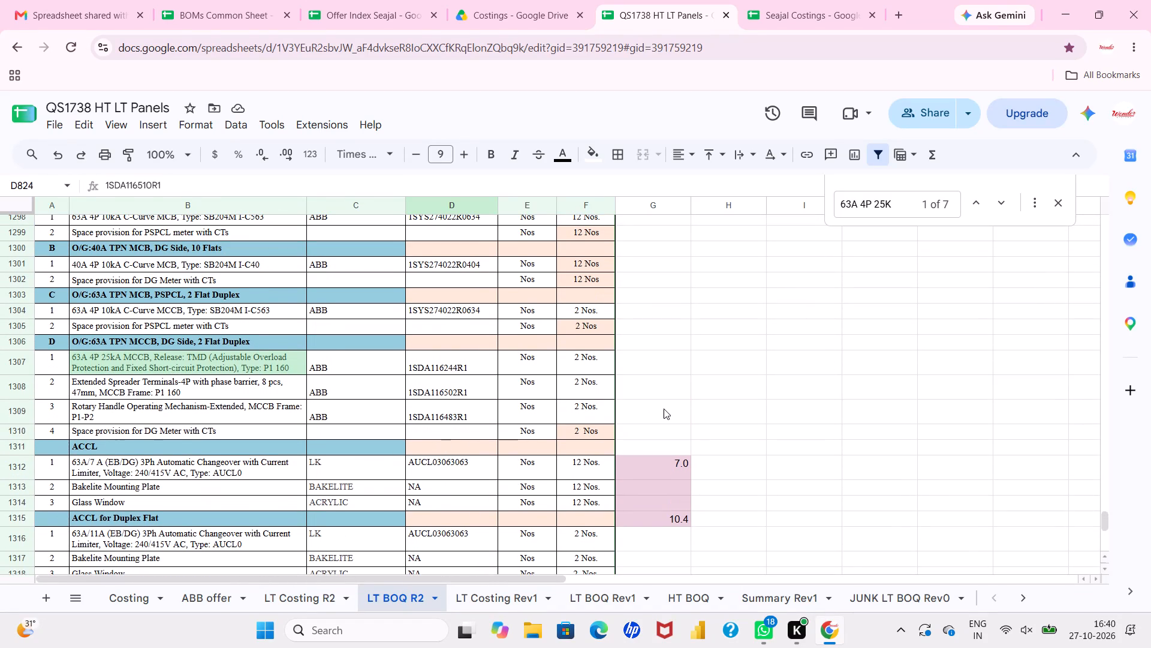
{"action": "left_click", "coordinate": [664, 409]}
{"action": "scroll", "coordinate": [664, 409], "scroll_direction": "up", "scroll_amount": 4}
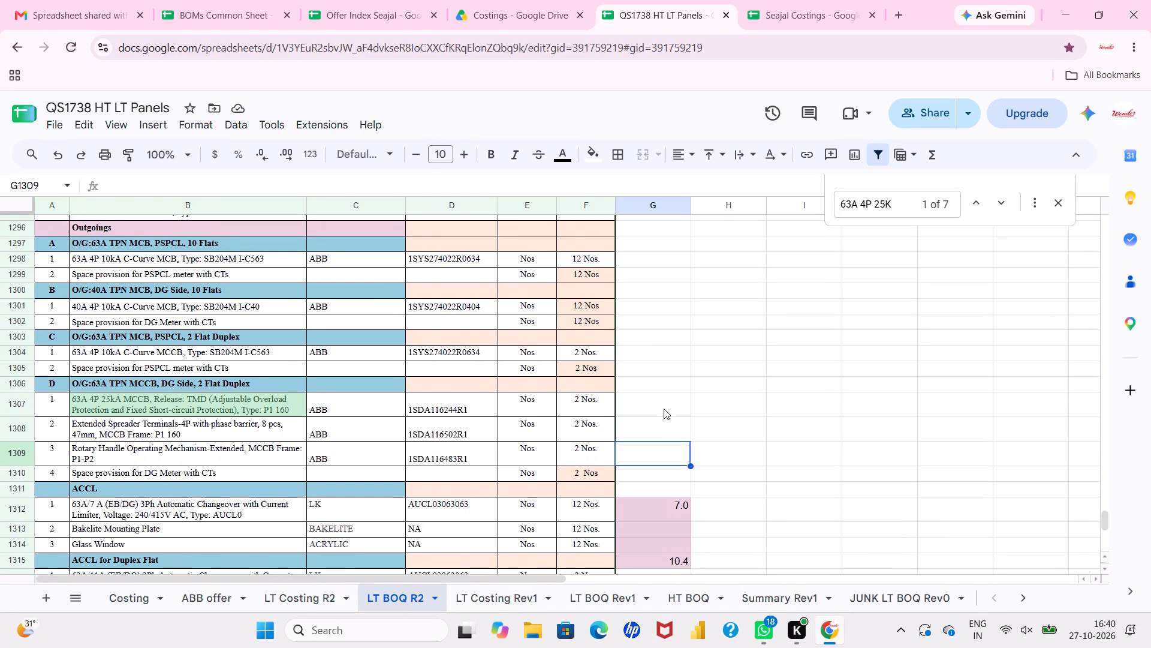
{"action": "scroll", "coordinate": [664, 409], "scroll_direction": "up", "scroll_amount": 5}
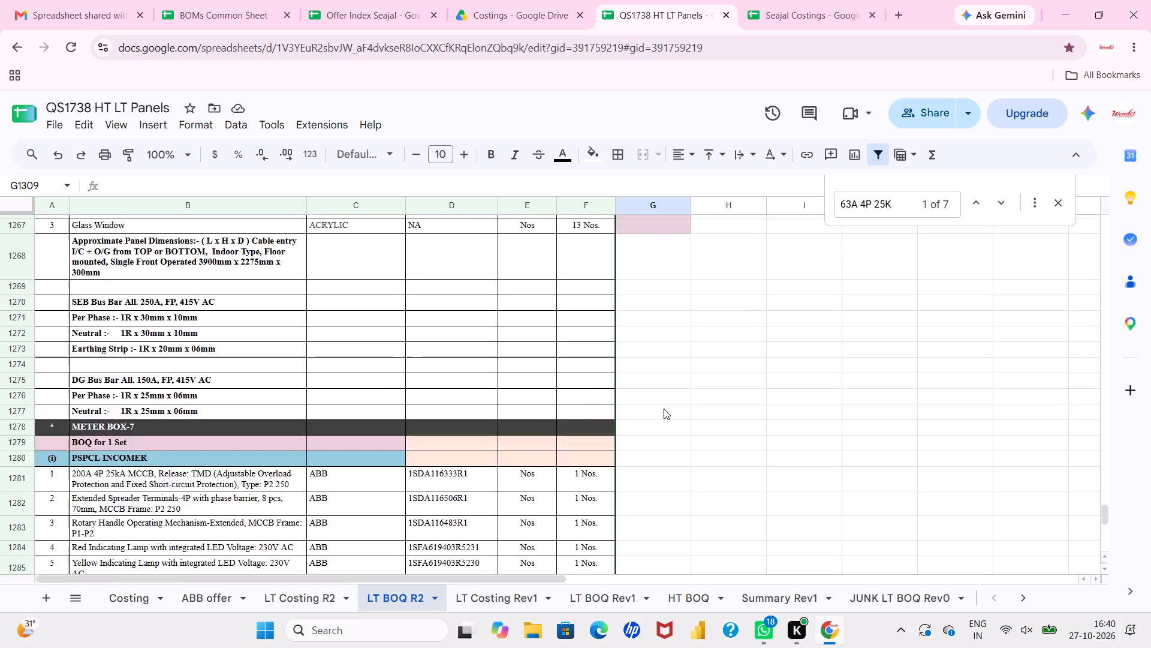
{"action": "scroll", "coordinate": [664, 409], "scroll_direction": "up", "scroll_amount": 5}
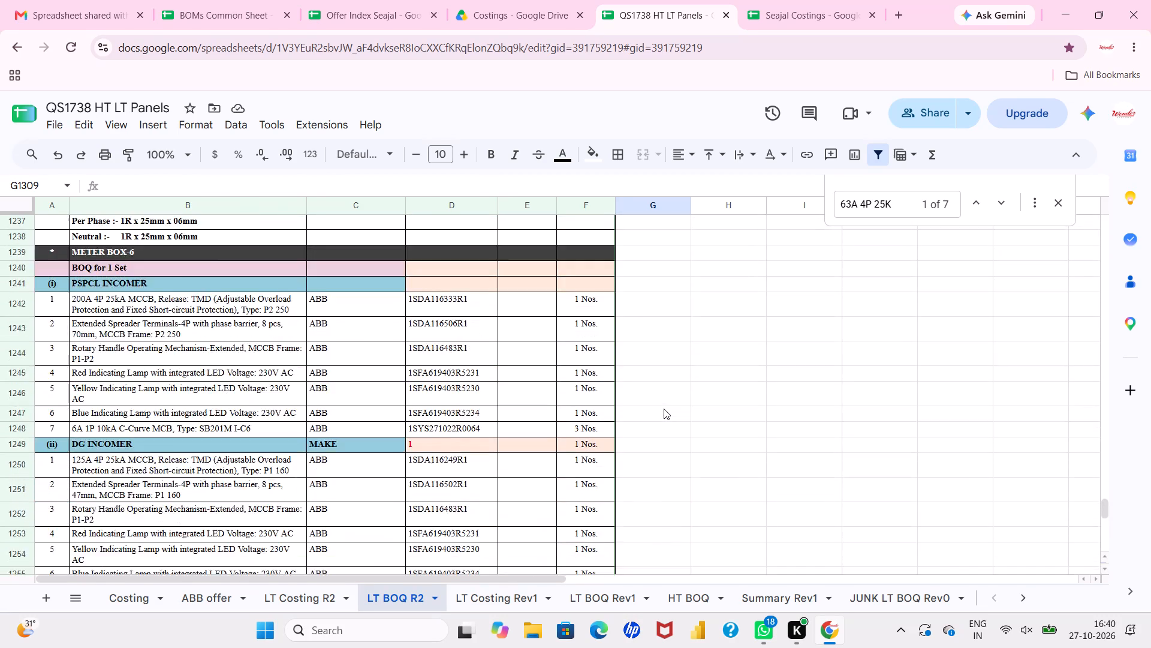
{"action": "scroll", "coordinate": [664, 409], "scroll_direction": "up", "scroll_amount": 2}
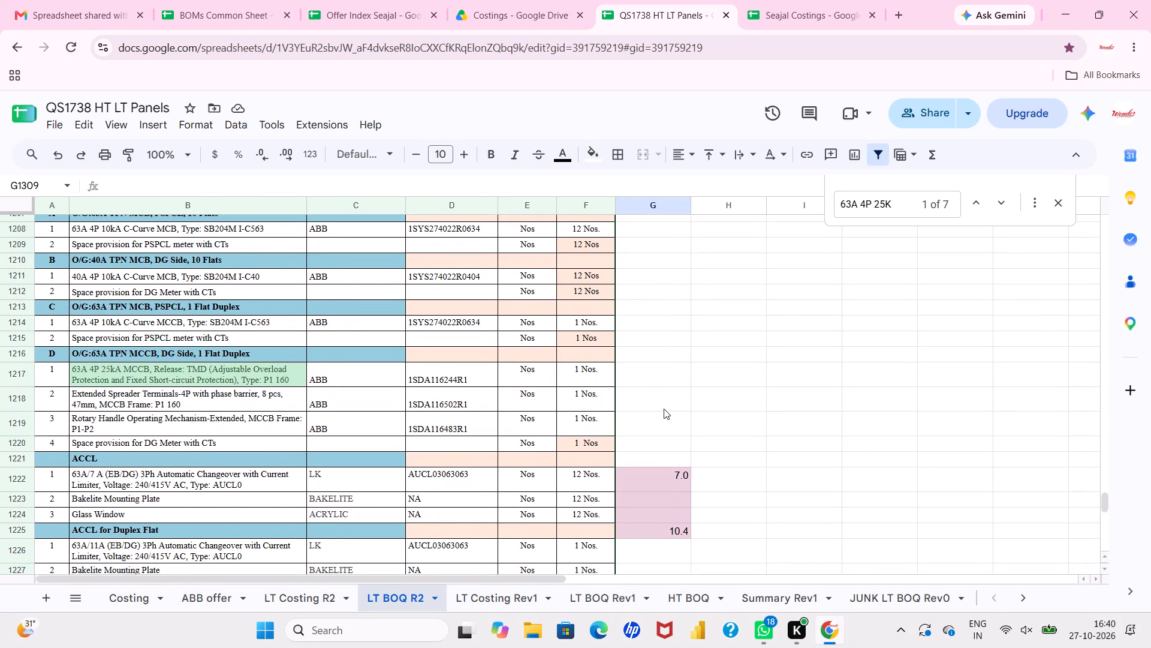
{"action": "scroll", "coordinate": [664, 409], "scroll_direction": "up", "scroll_amount": 5}
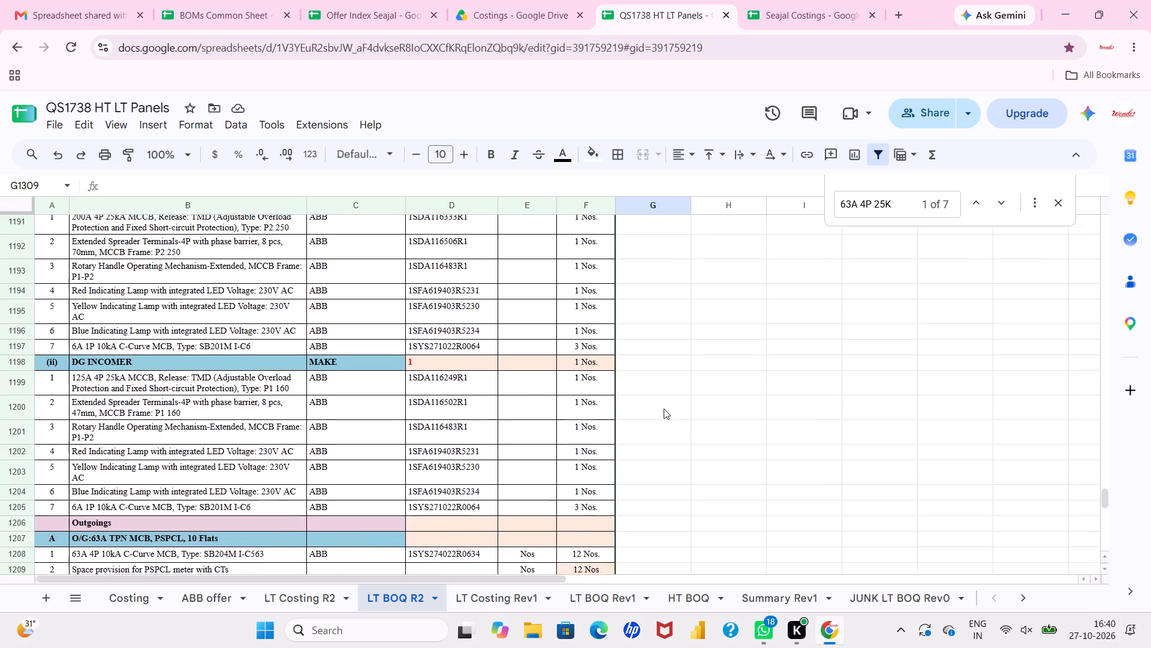
{"action": "scroll", "coordinate": [664, 409], "scroll_direction": "up", "scroll_amount": 6}
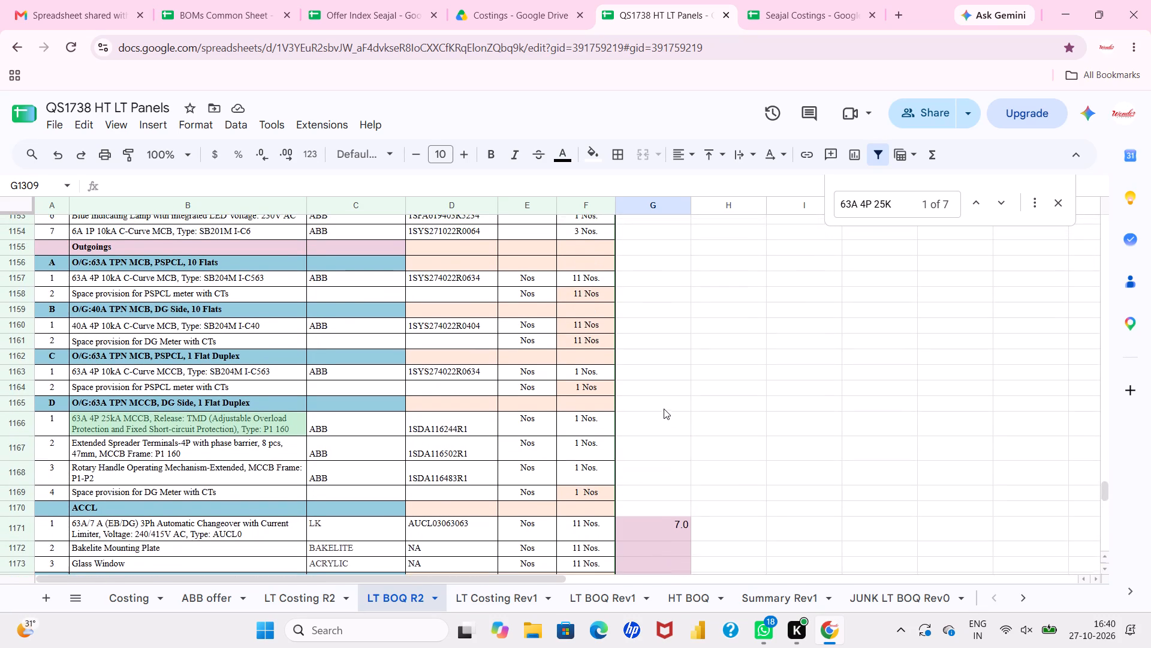
{"action": "scroll", "coordinate": [664, 409], "scroll_direction": "up", "scroll_amount": 6}
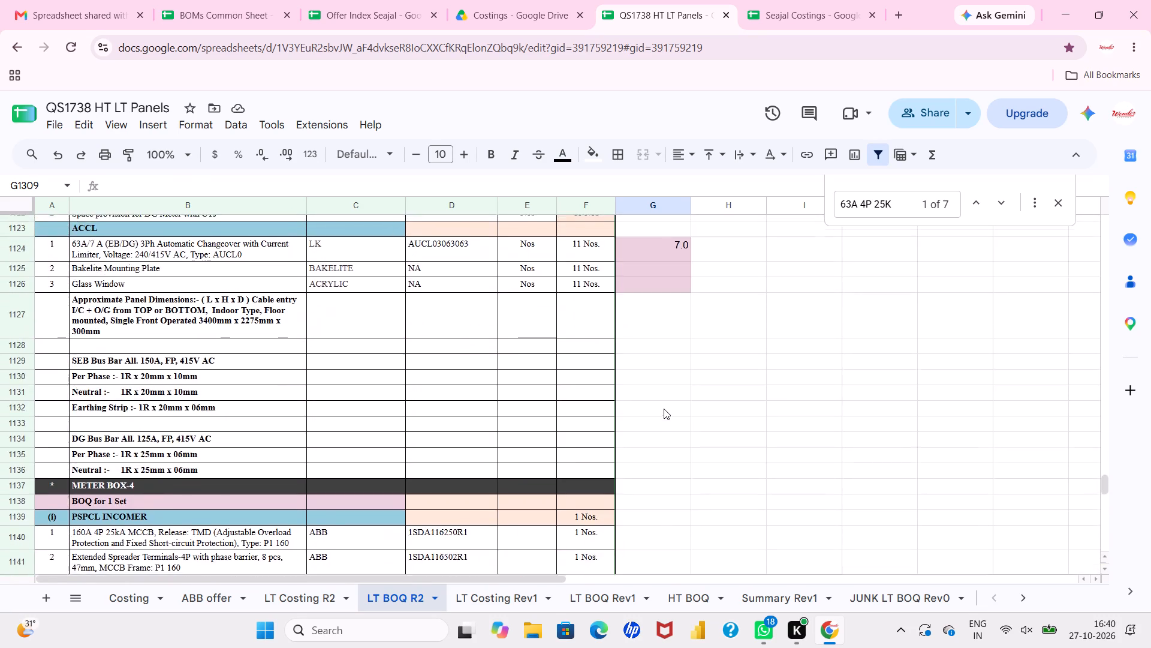
{"action": "scroll", "coordinate": [664, 409], "scroll_direction": "up", "scroll_amount": 6}
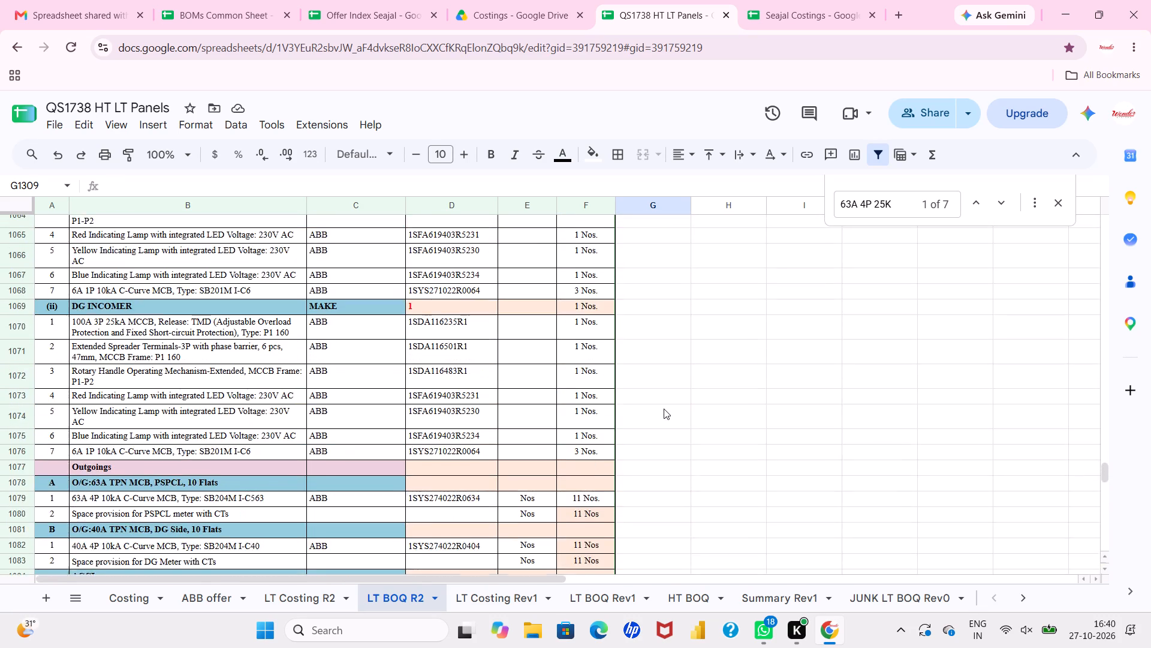
{"action": "scroll", "coordinate": [664, 409], "scroll_direction": "up", "scroll_amount": 5}
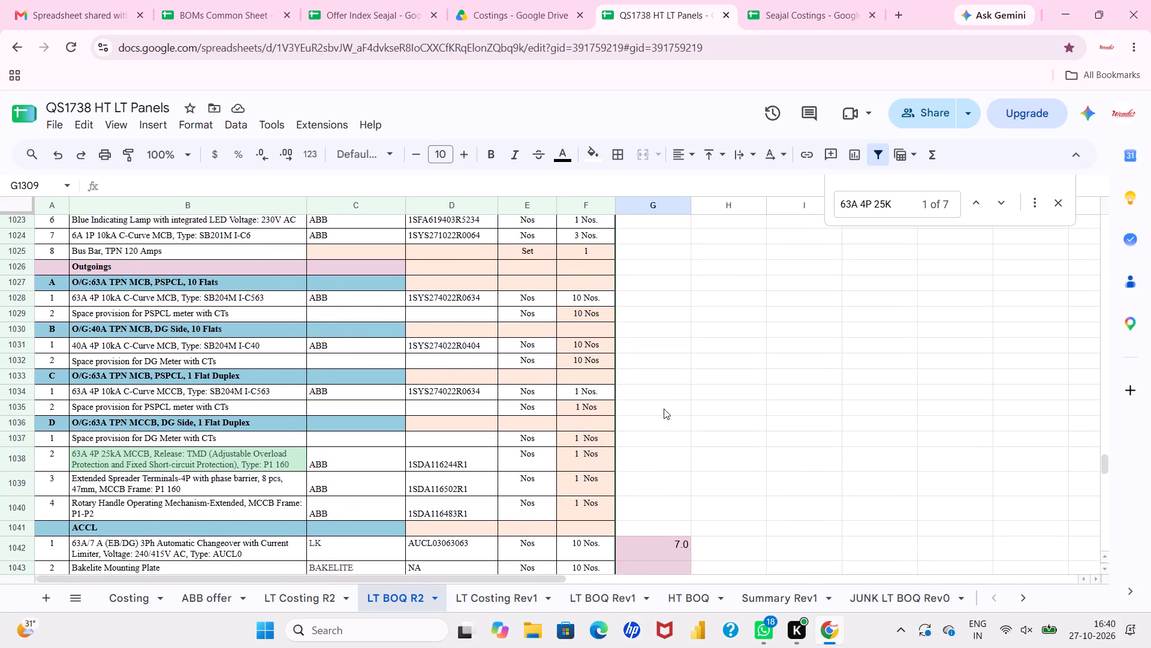
{"action": "left_click", "coordinate": [716, 403]}
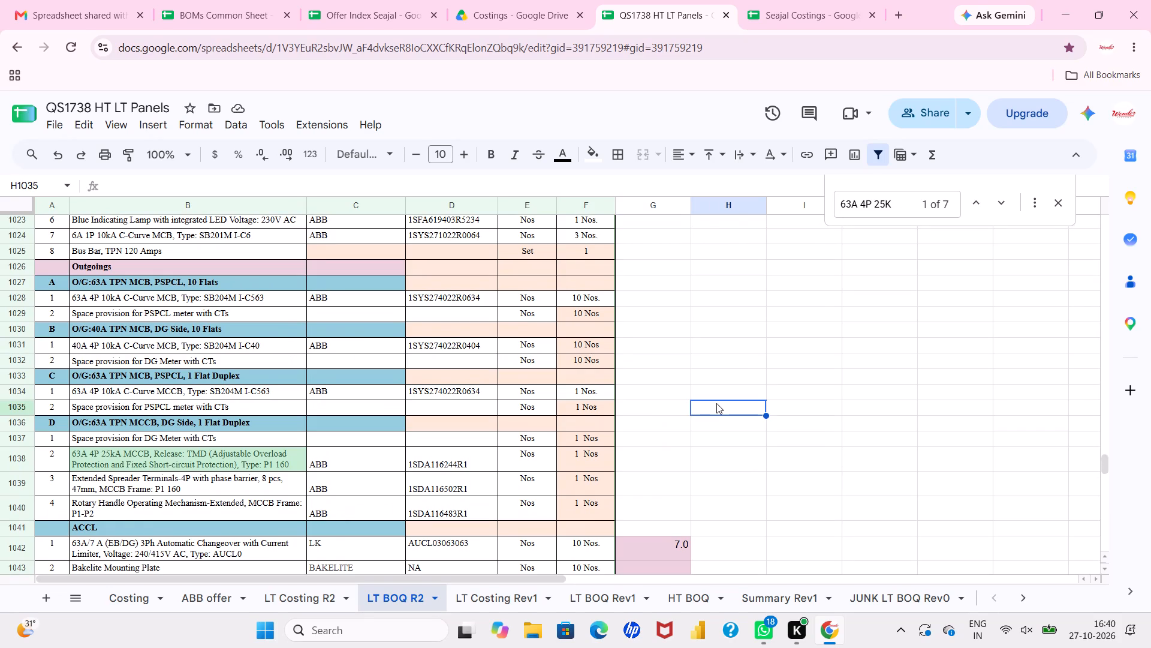